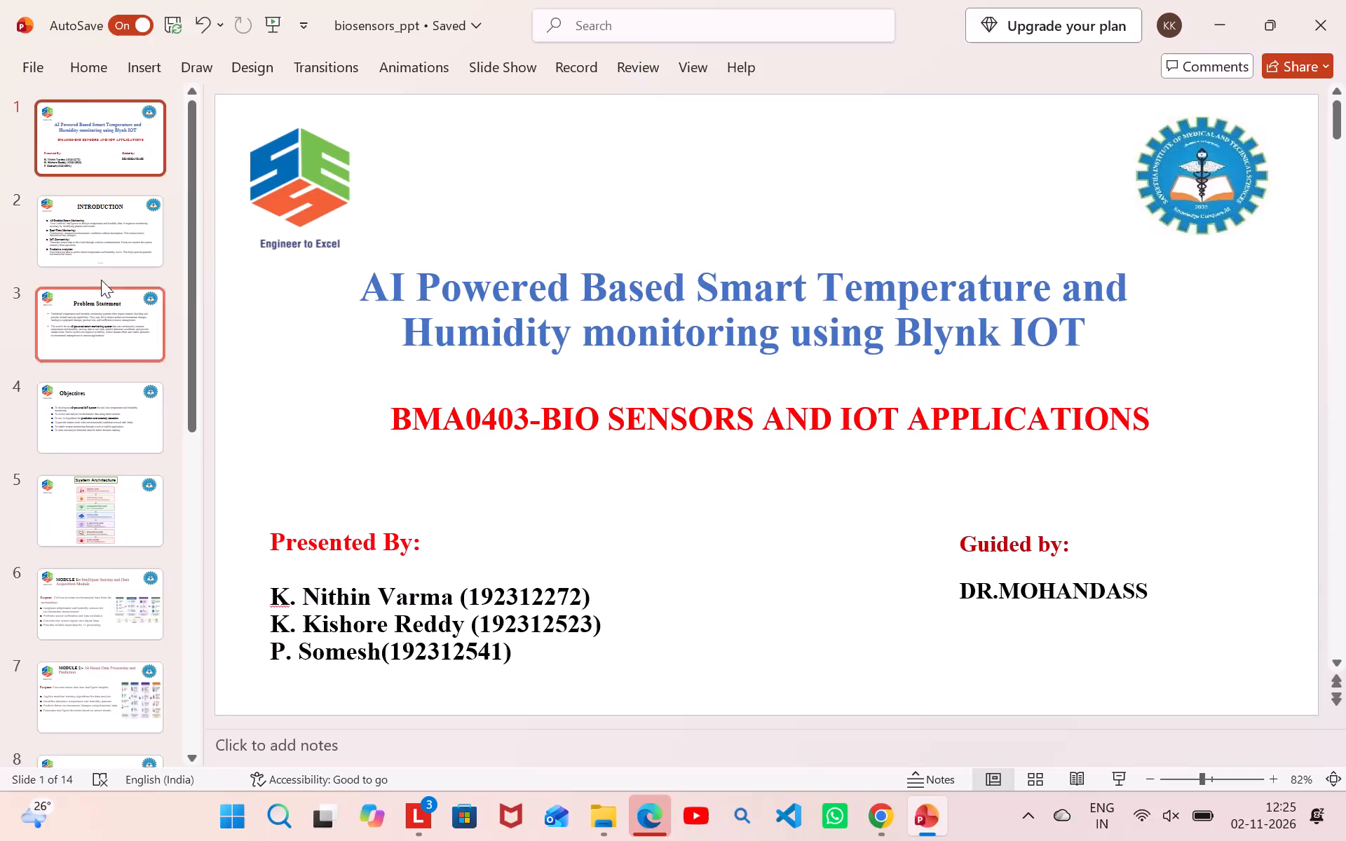
# Select the full body text of the INTRODUCTION slide, from AI-Enabled Smart Monitoring through the Predictive Analytics paragraph.
pyautogui.click(106, 250)
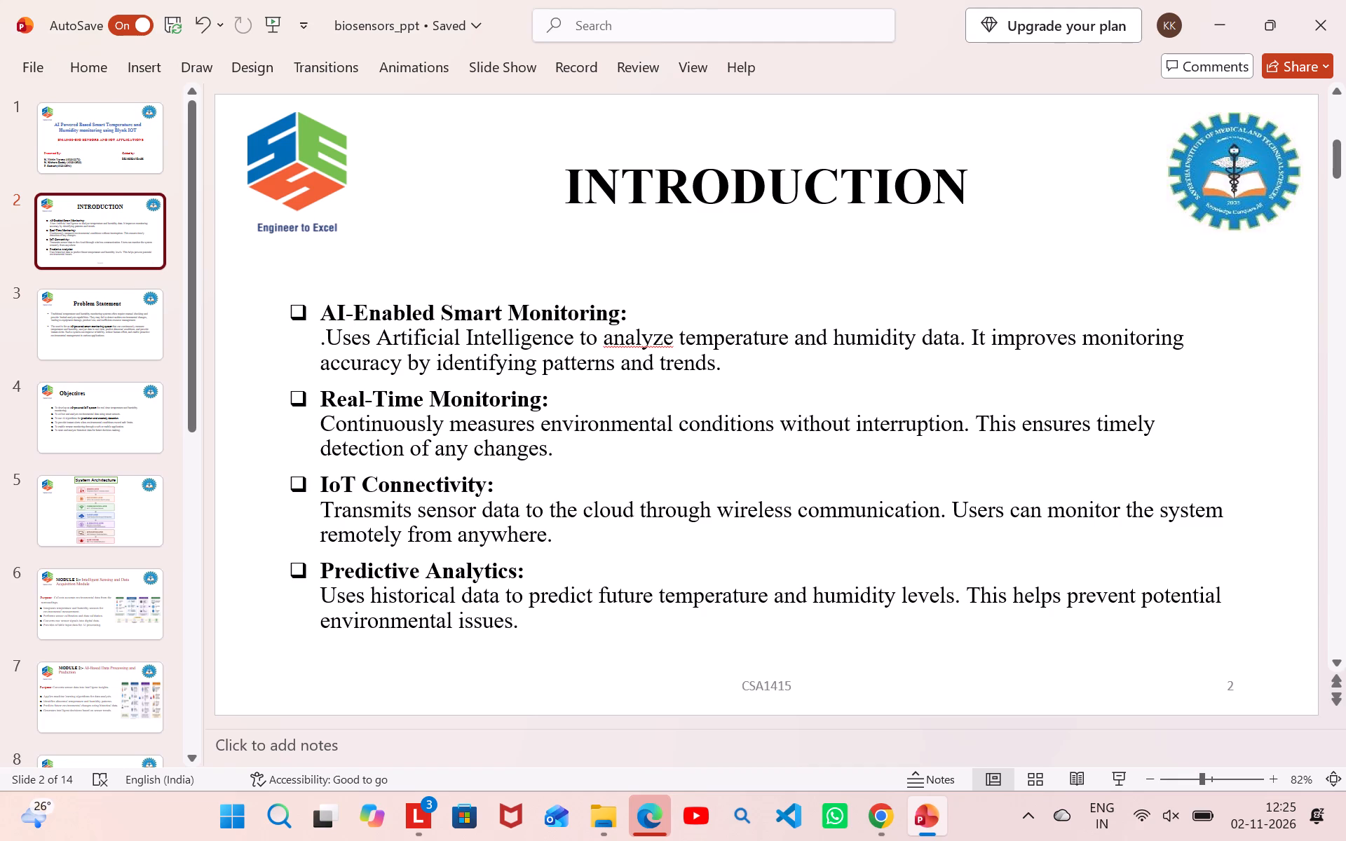
pyautogui.click(139, 161)
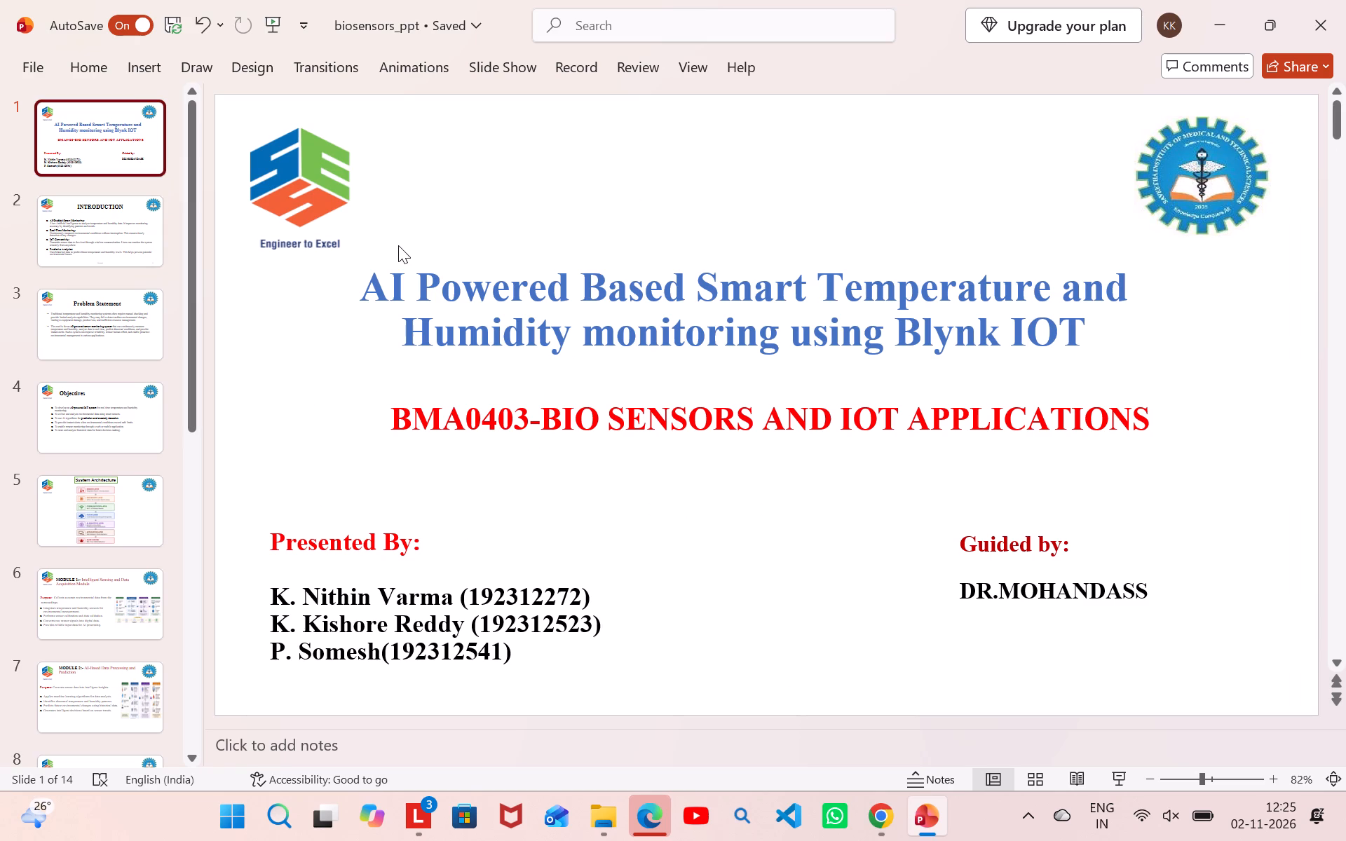
pyautogui.click(83, 247)
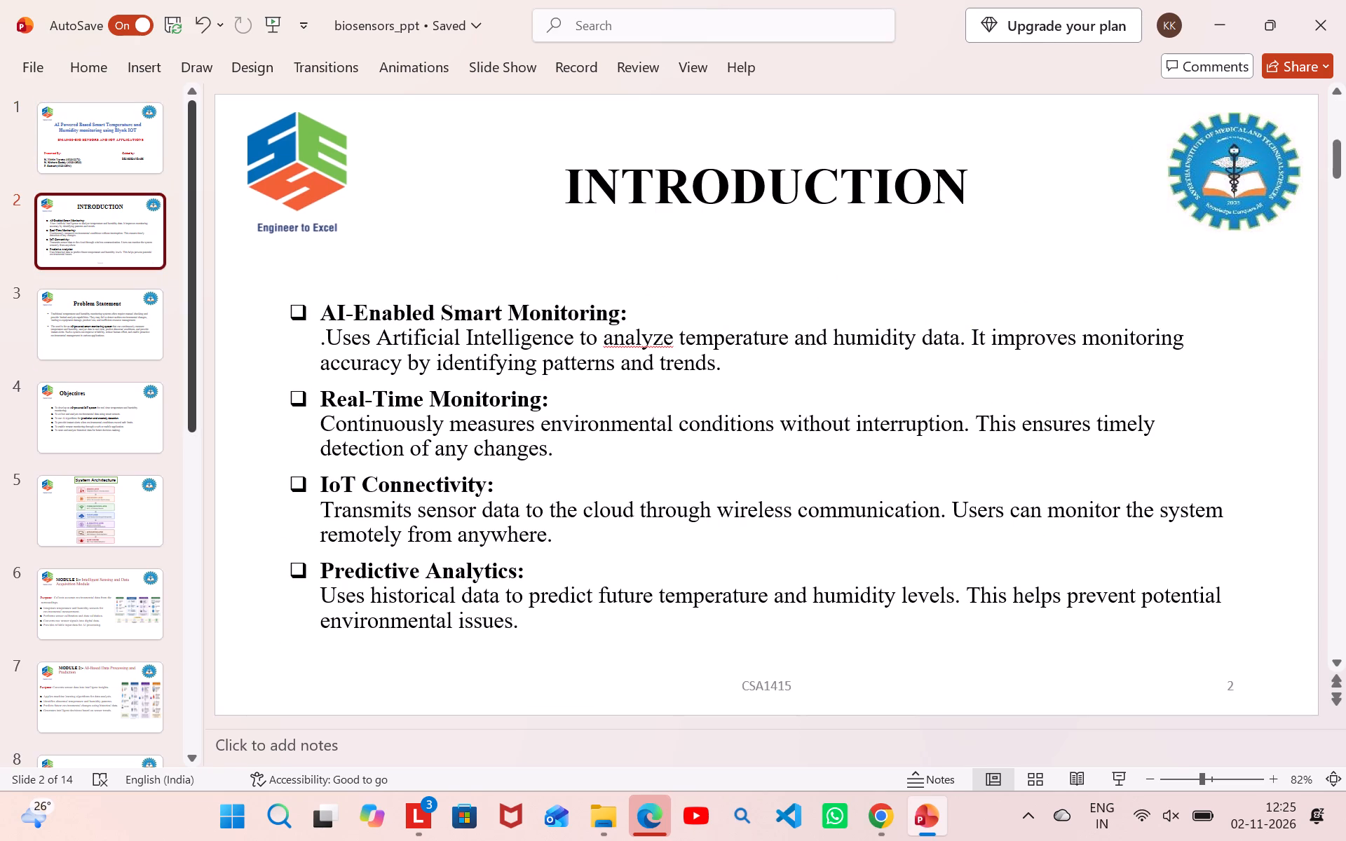
pyautogui.moveTo(325, 313); pyautogui.dragTo(541, 625)
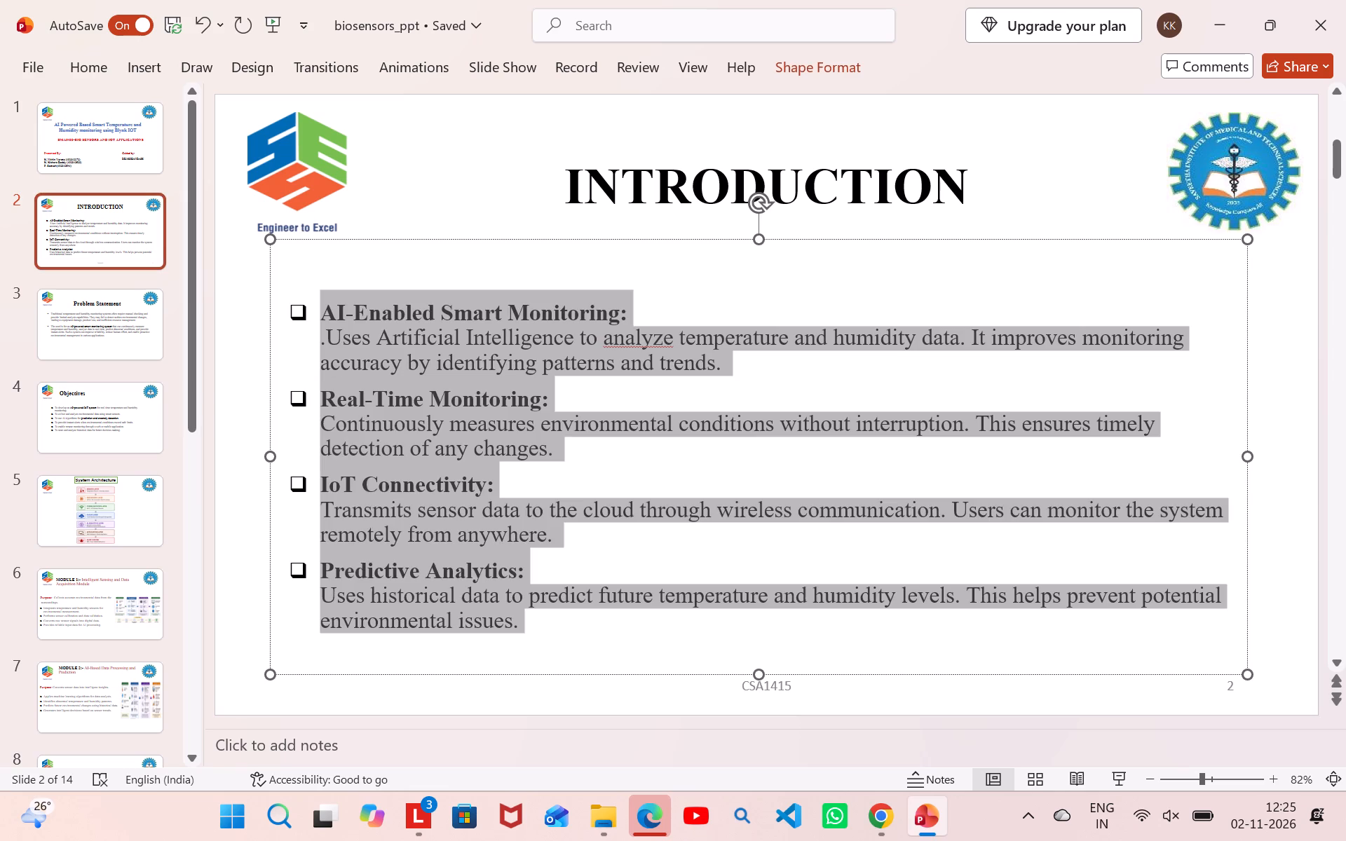
pyautogui.moveTo(541, 625); pyautogui.dragTo(544, 627)
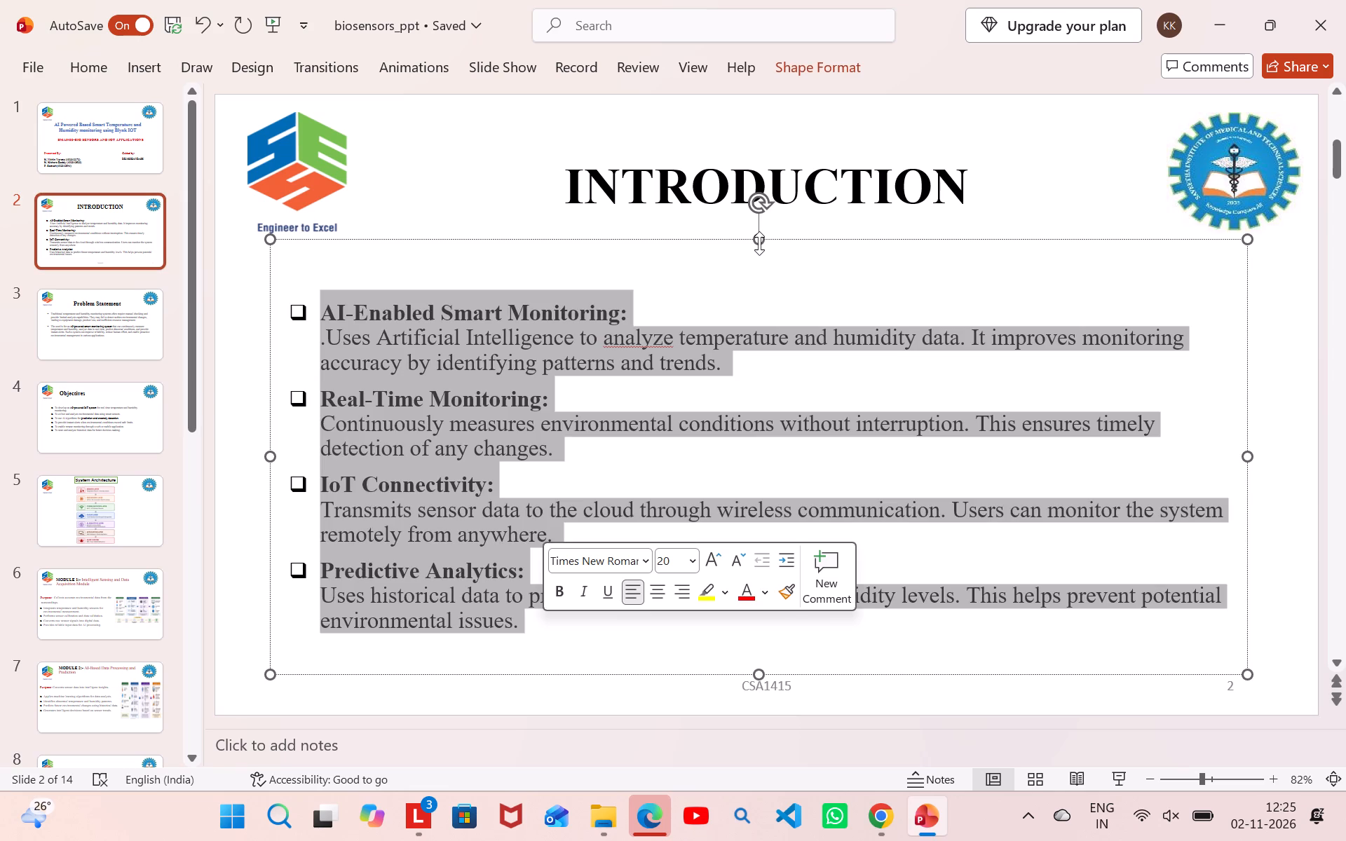
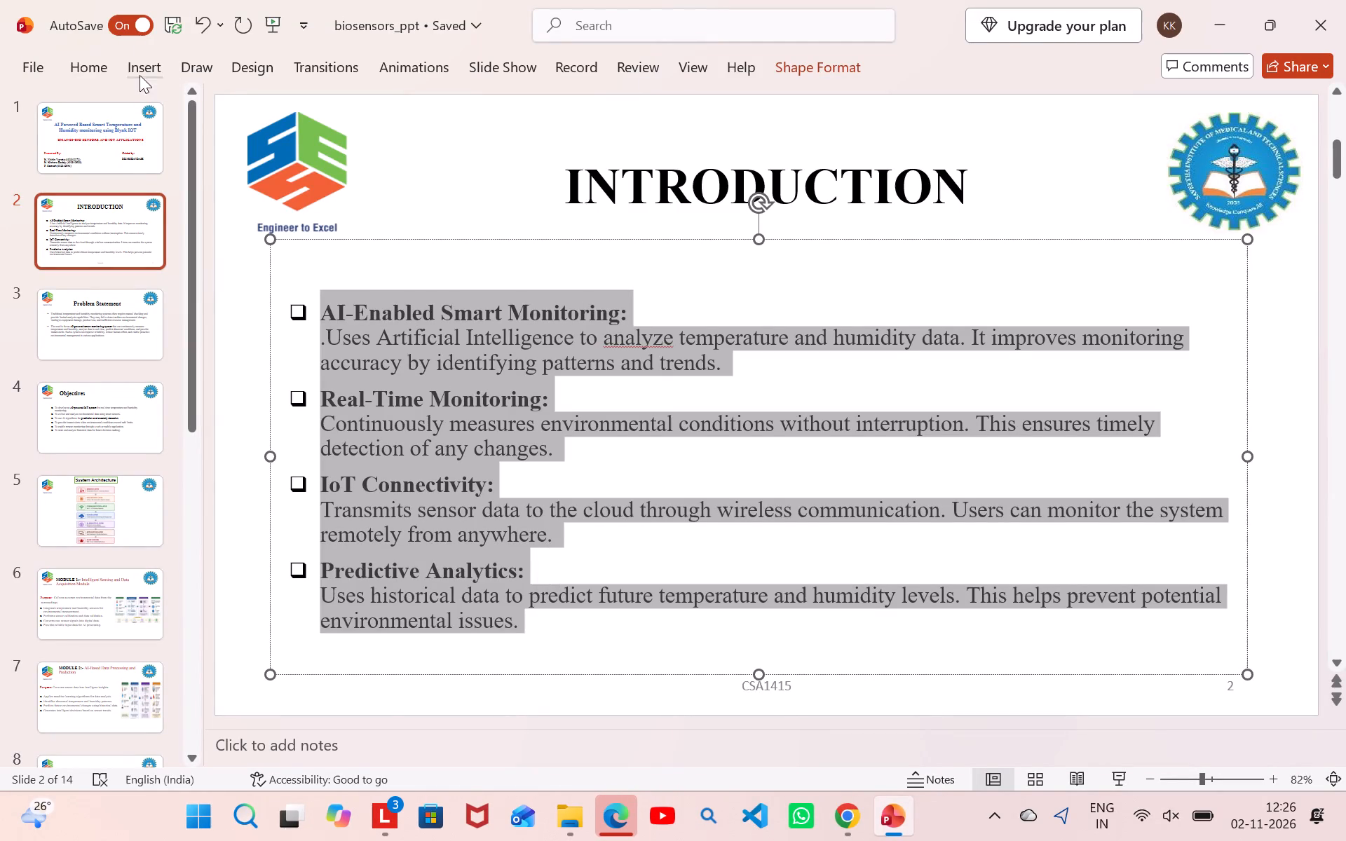
# Change the bullets of the selected INTRODUCTION body text to the arrow style.
pyautogui.click(99, 67)
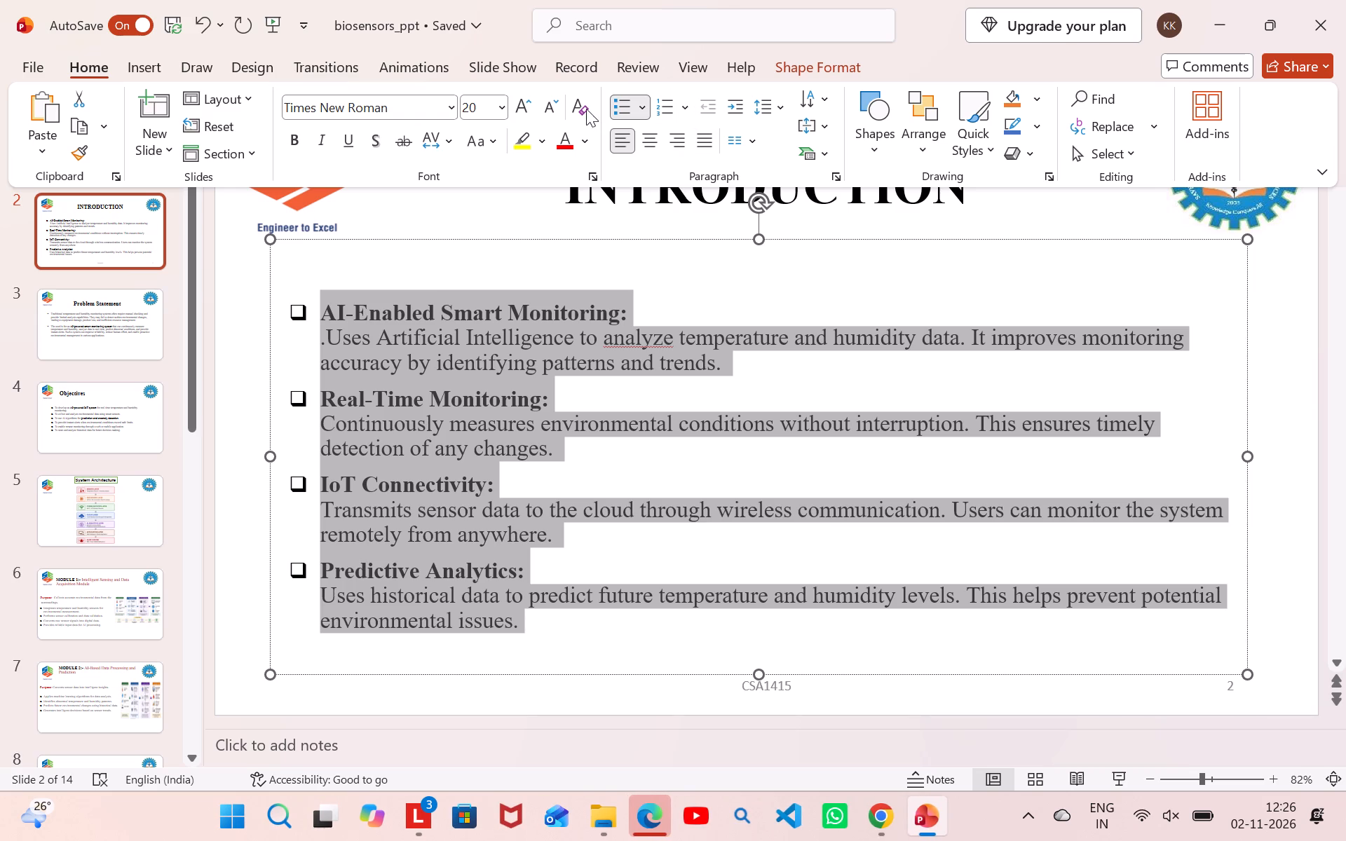
pyautogui.click(638, 107)
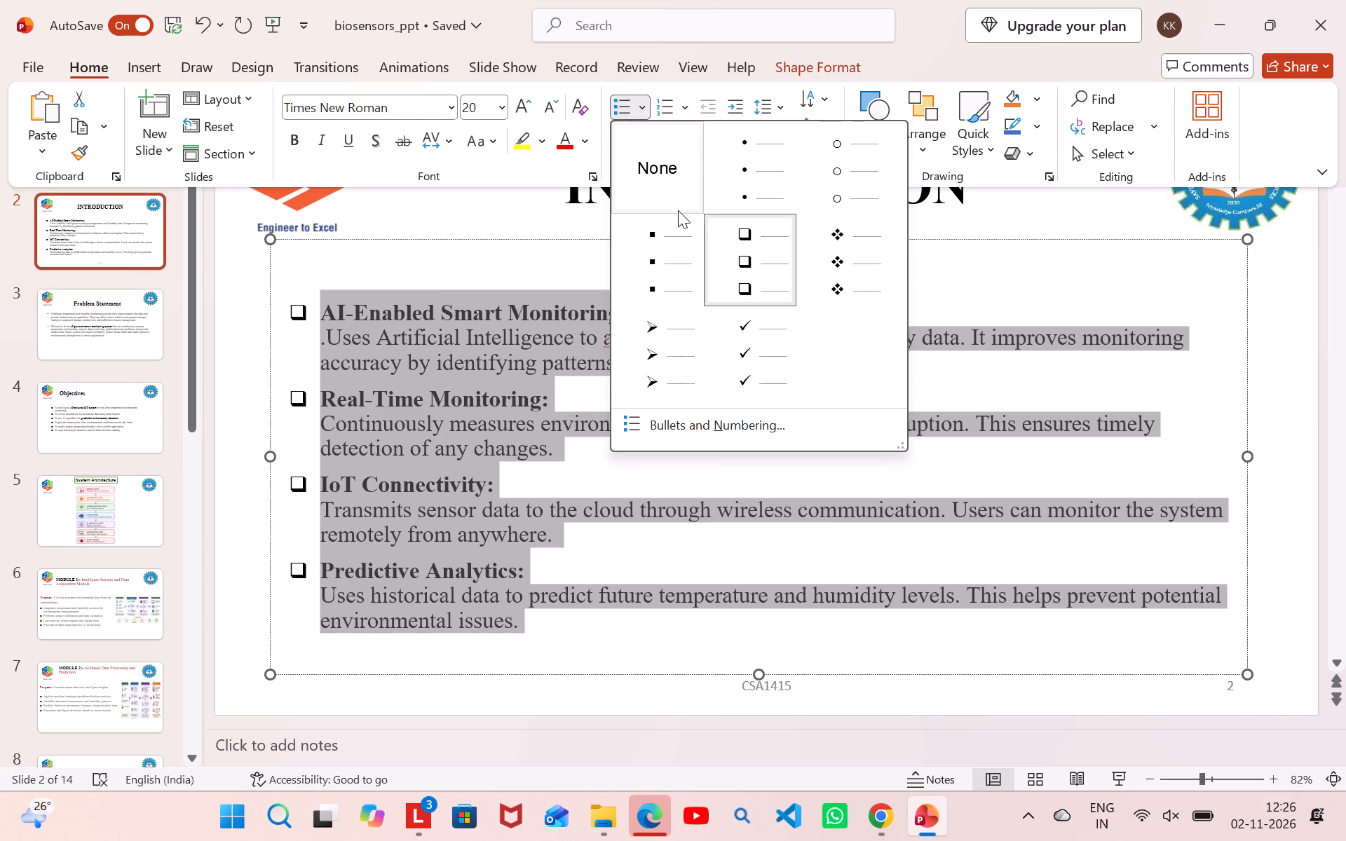
pyautogui.click(682, 358)
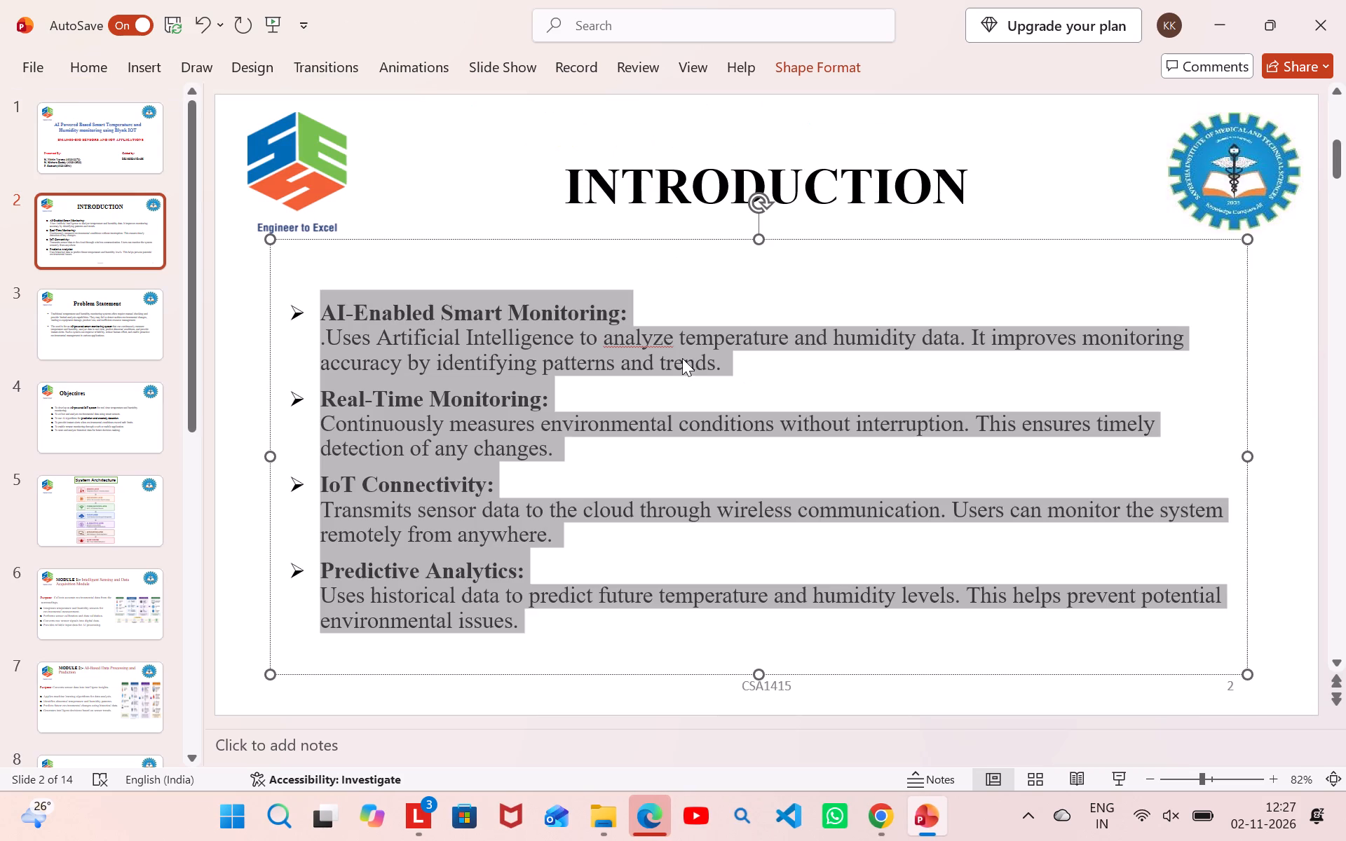
pyautogui.click(627, 397)
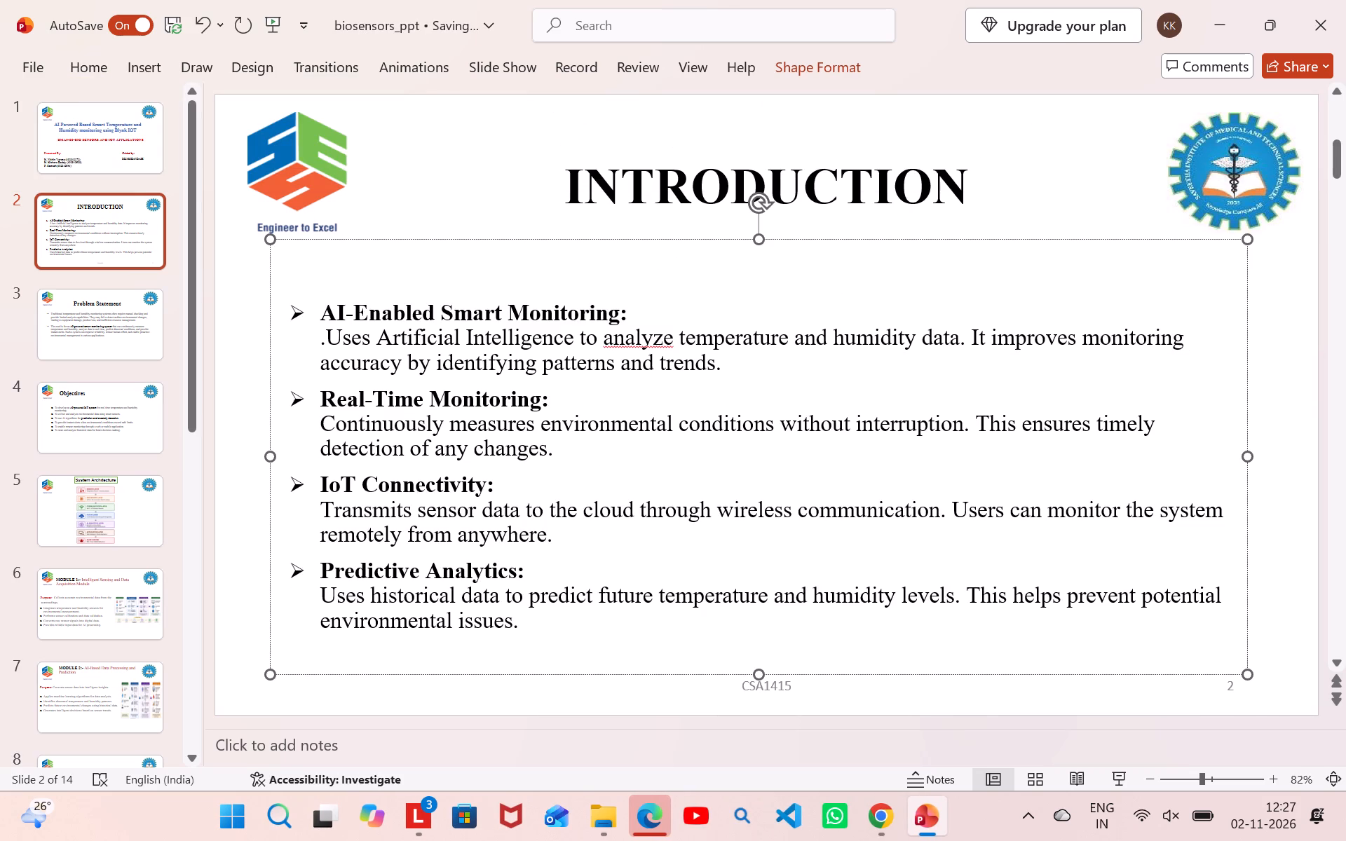
# Delete the stray full stop before "Uses Artificial Intelligence" under AI-Enabled Smart Monitoring.
pyautogui.click(328, 343)
pyautogui.press('BackSpace')
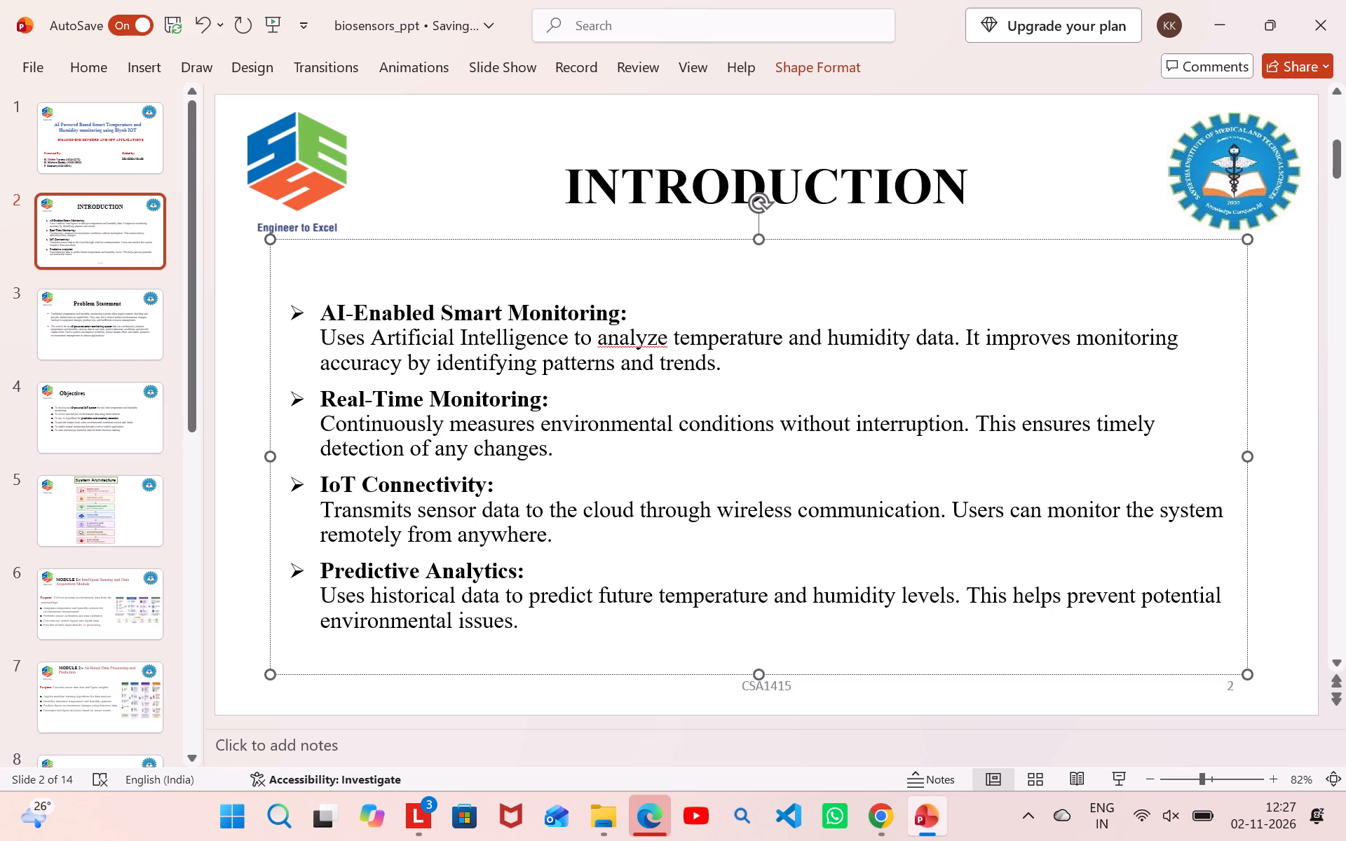
pyautogui.scroll(-1, 630, 512)
pyautogui.click(507, 655)
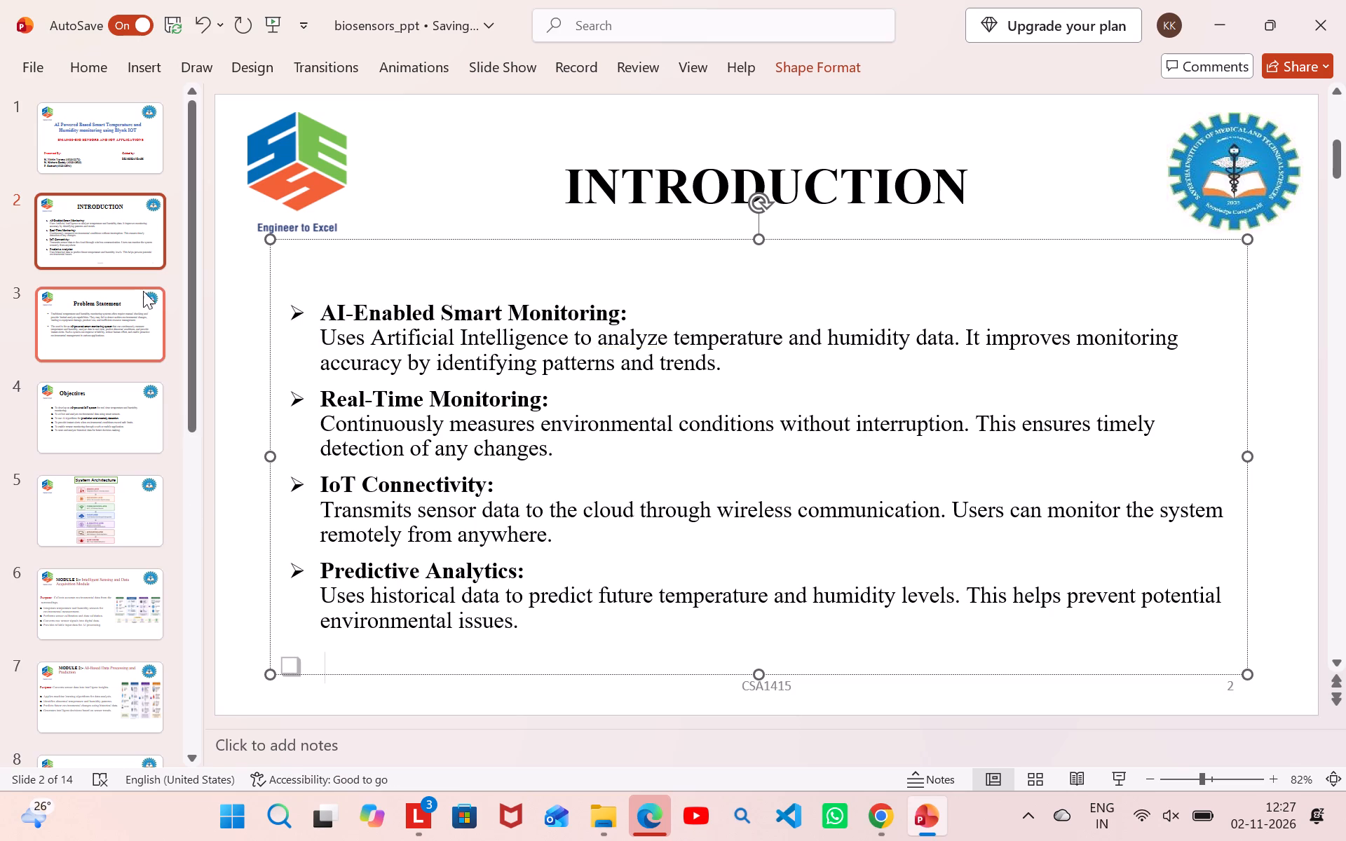
# On the Objectives slide, shift the title box towards the slide's centre and narrow it to fit closely around the word Objectives.
pyautogui.click(132, 310)
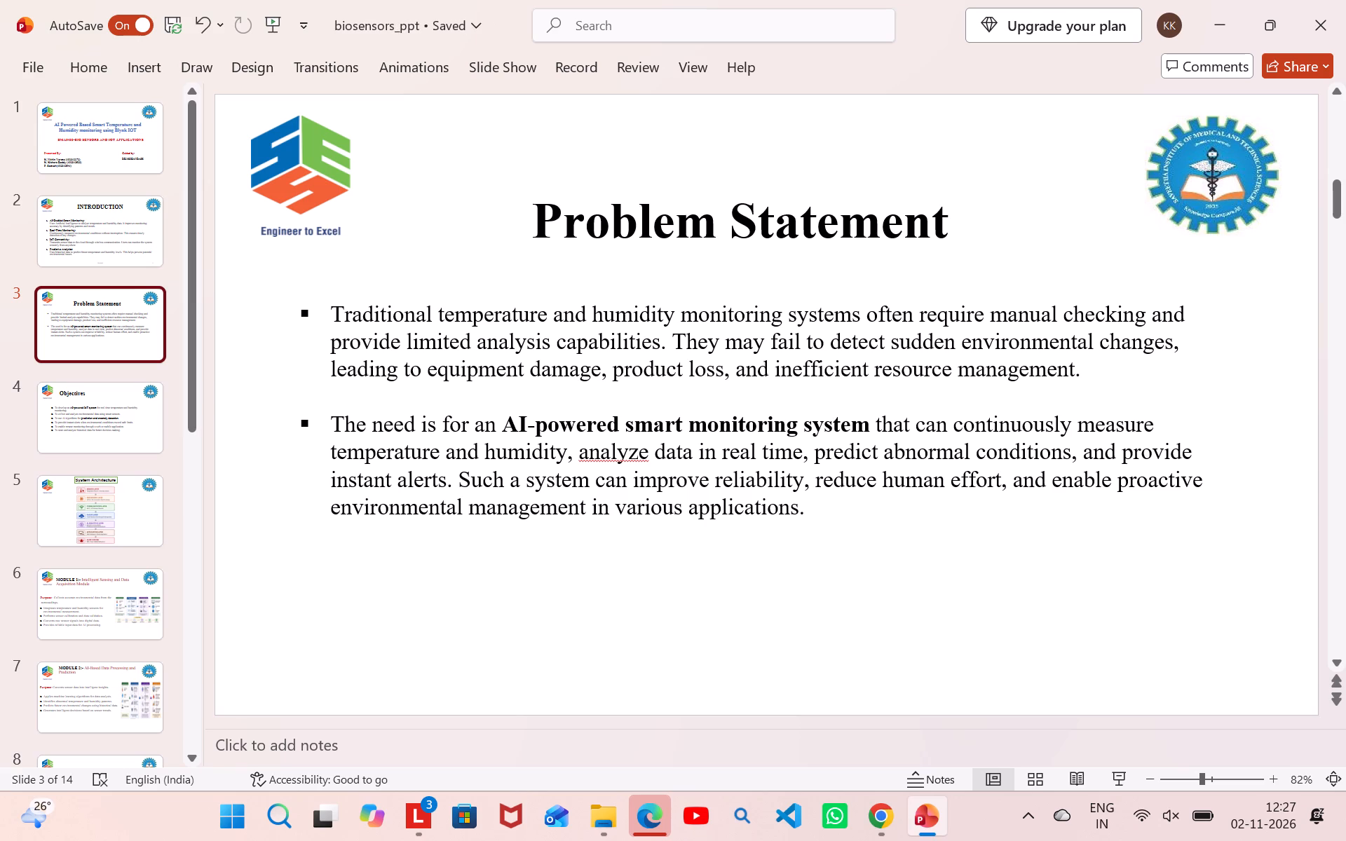
pyautogui.click(120, 432)
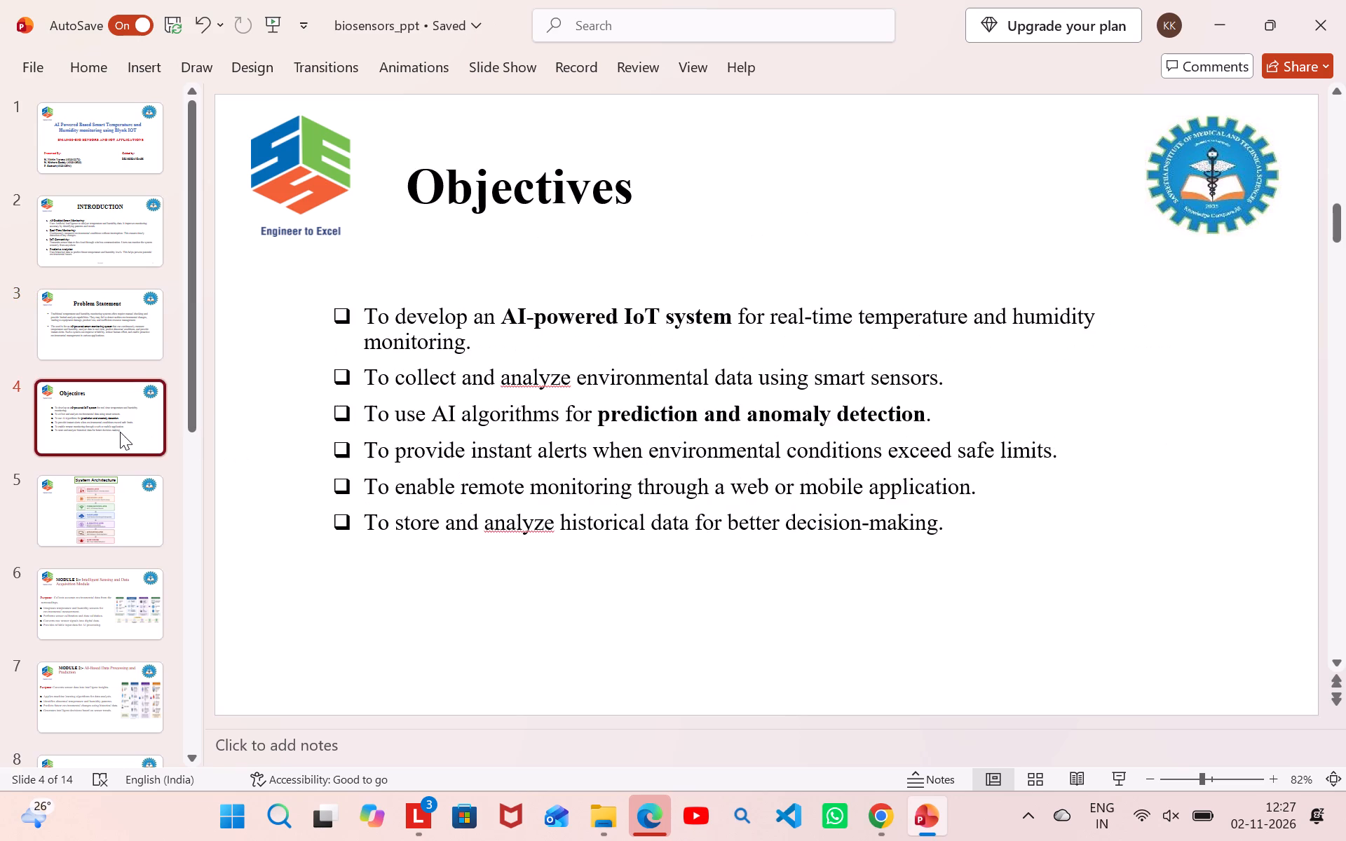
pyautogui.click(501, 223)
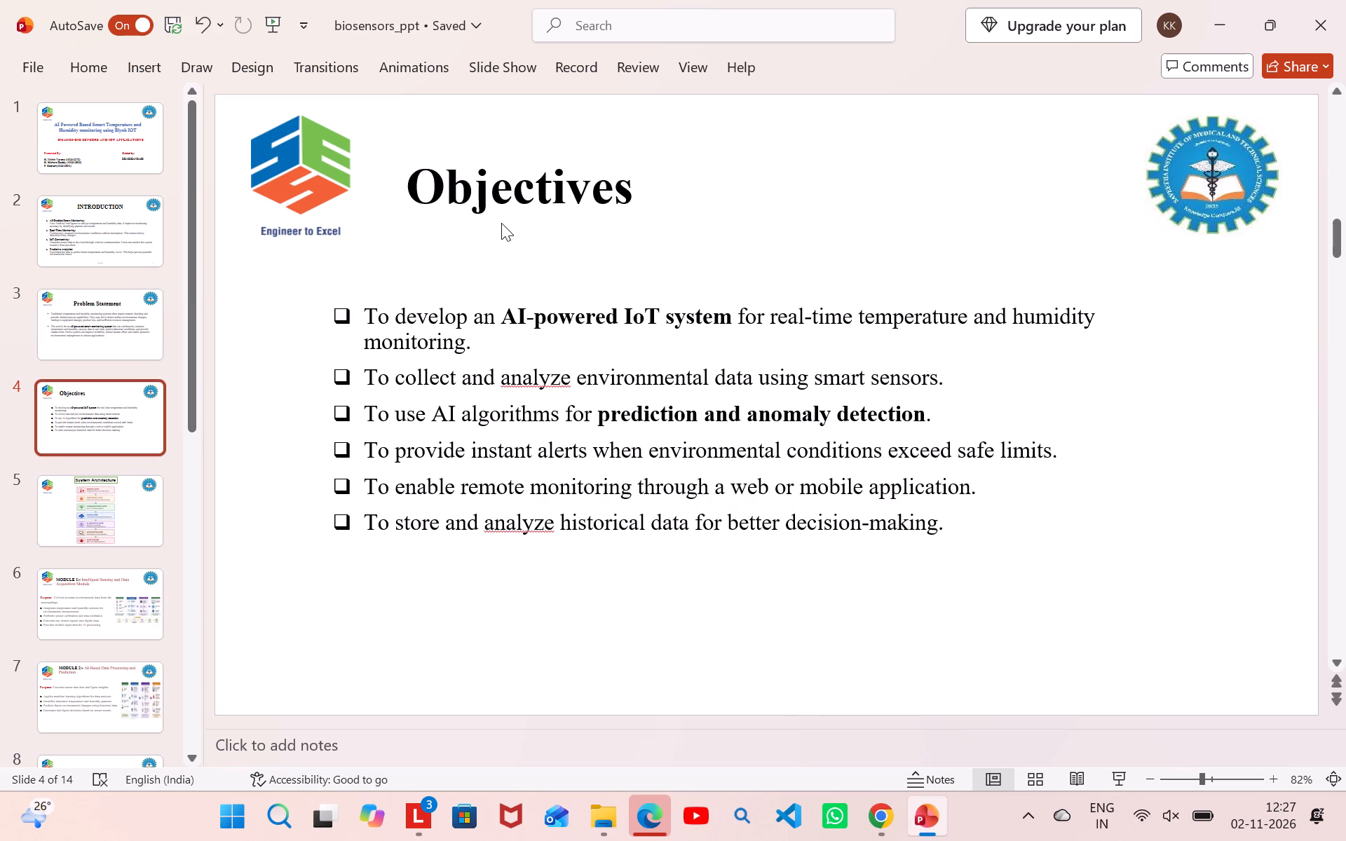
pyautogui.click(546, 170)
pyautogui.click(702, 130)
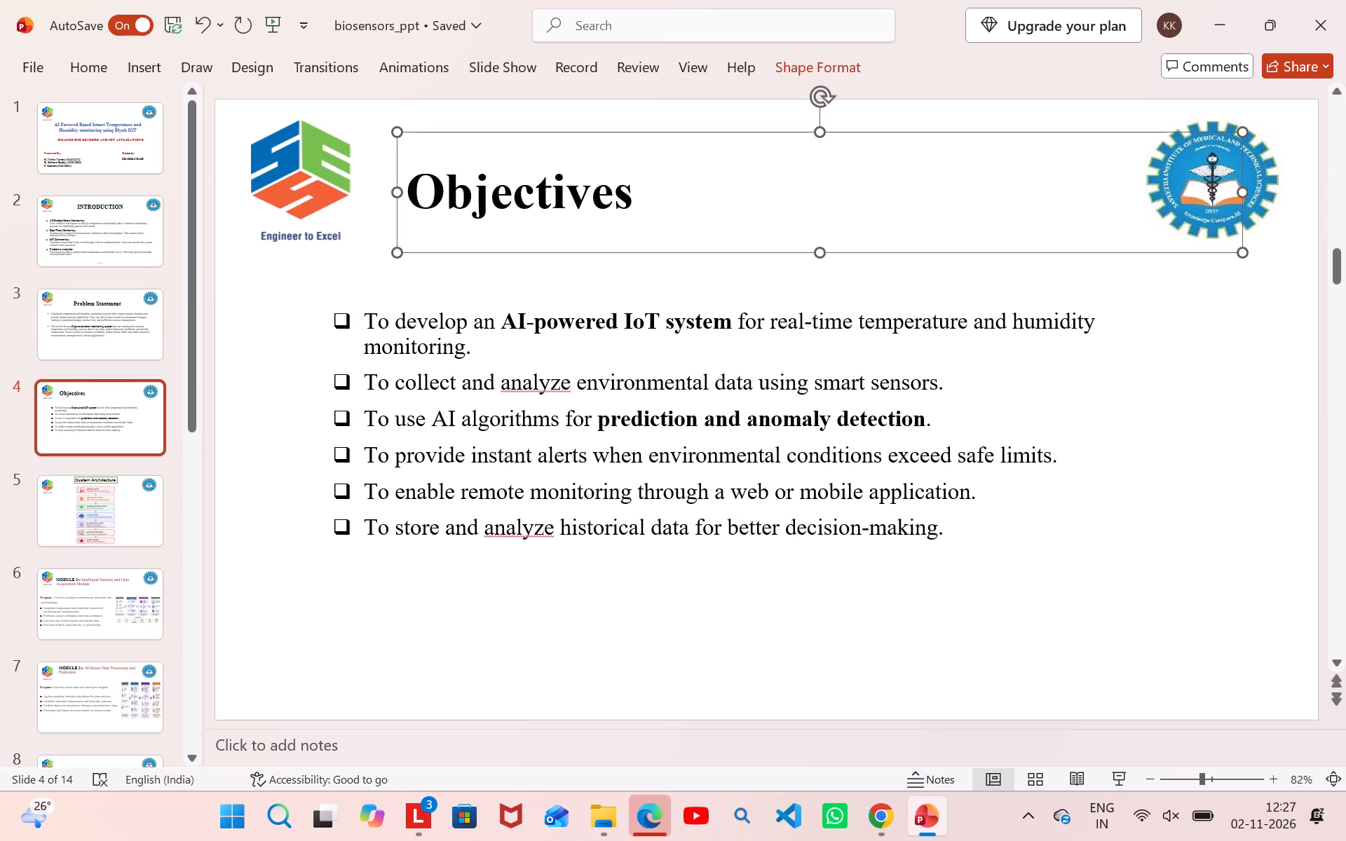
pyautogui.moveTo(702, 130); pyautogui.dragTo(815, 166)
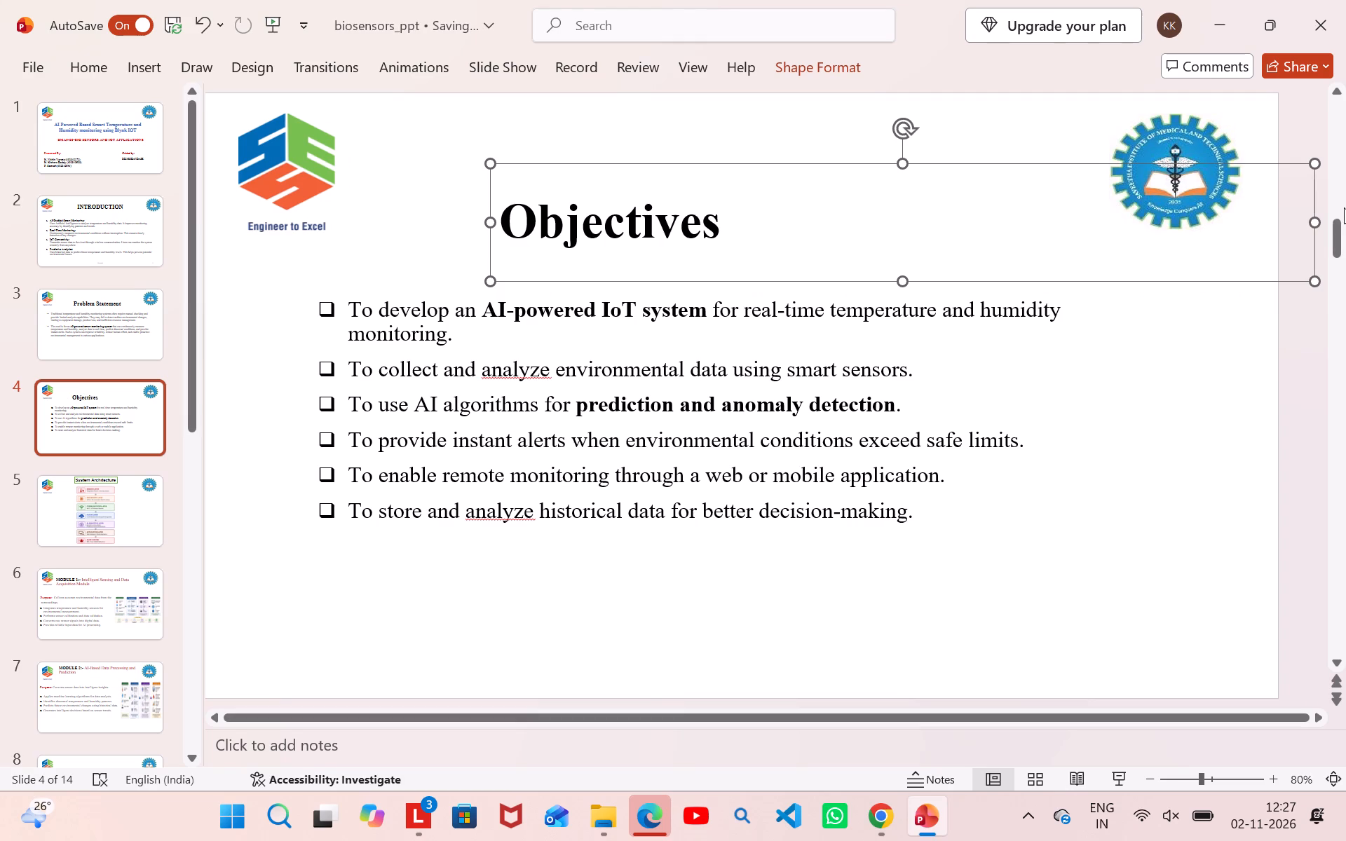
pyautogui.moveTo(1310, 219); pyautogui.dragTo(827, 242)
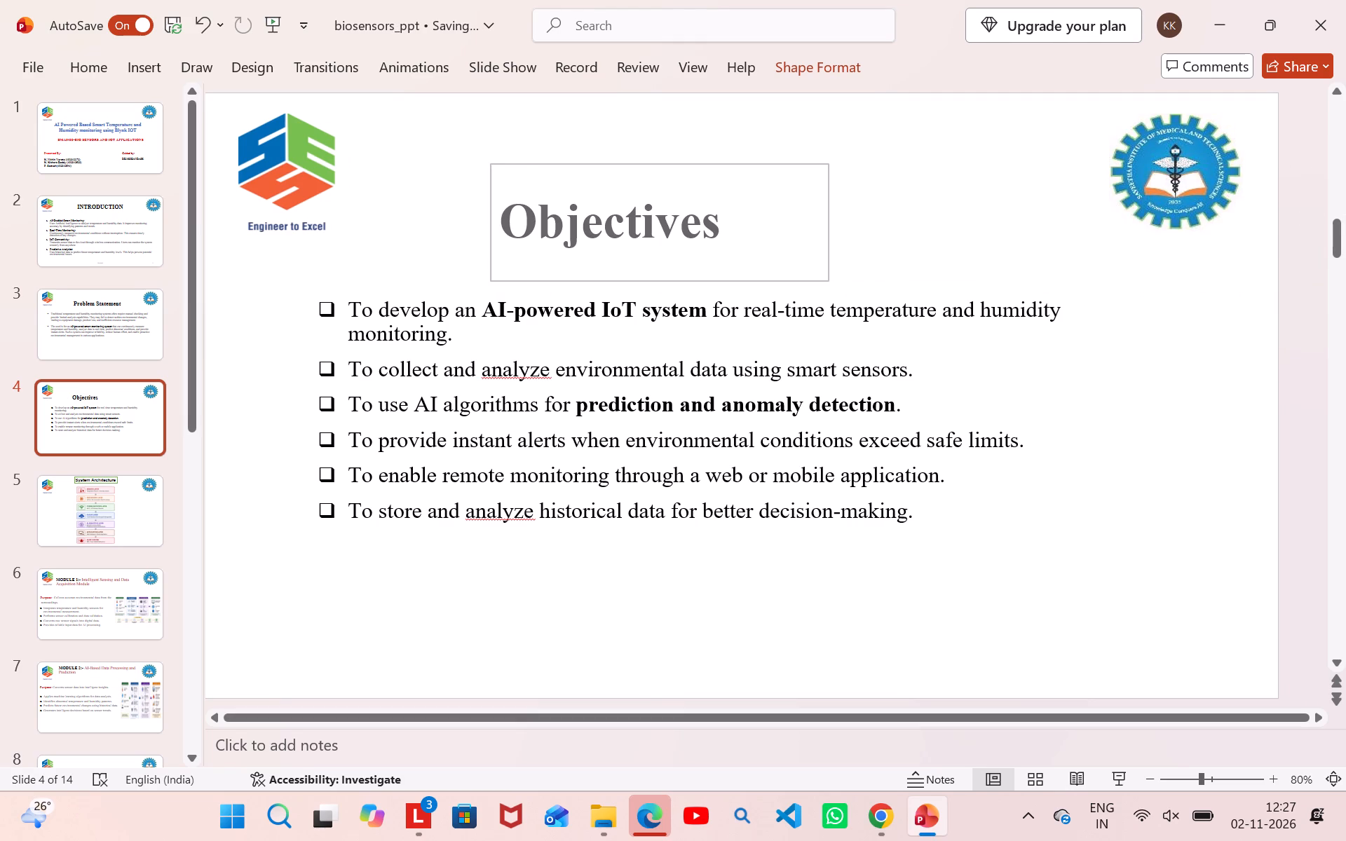
pyautogui.moveTo(827, 242); pyautogui.dragTo(769, 242)
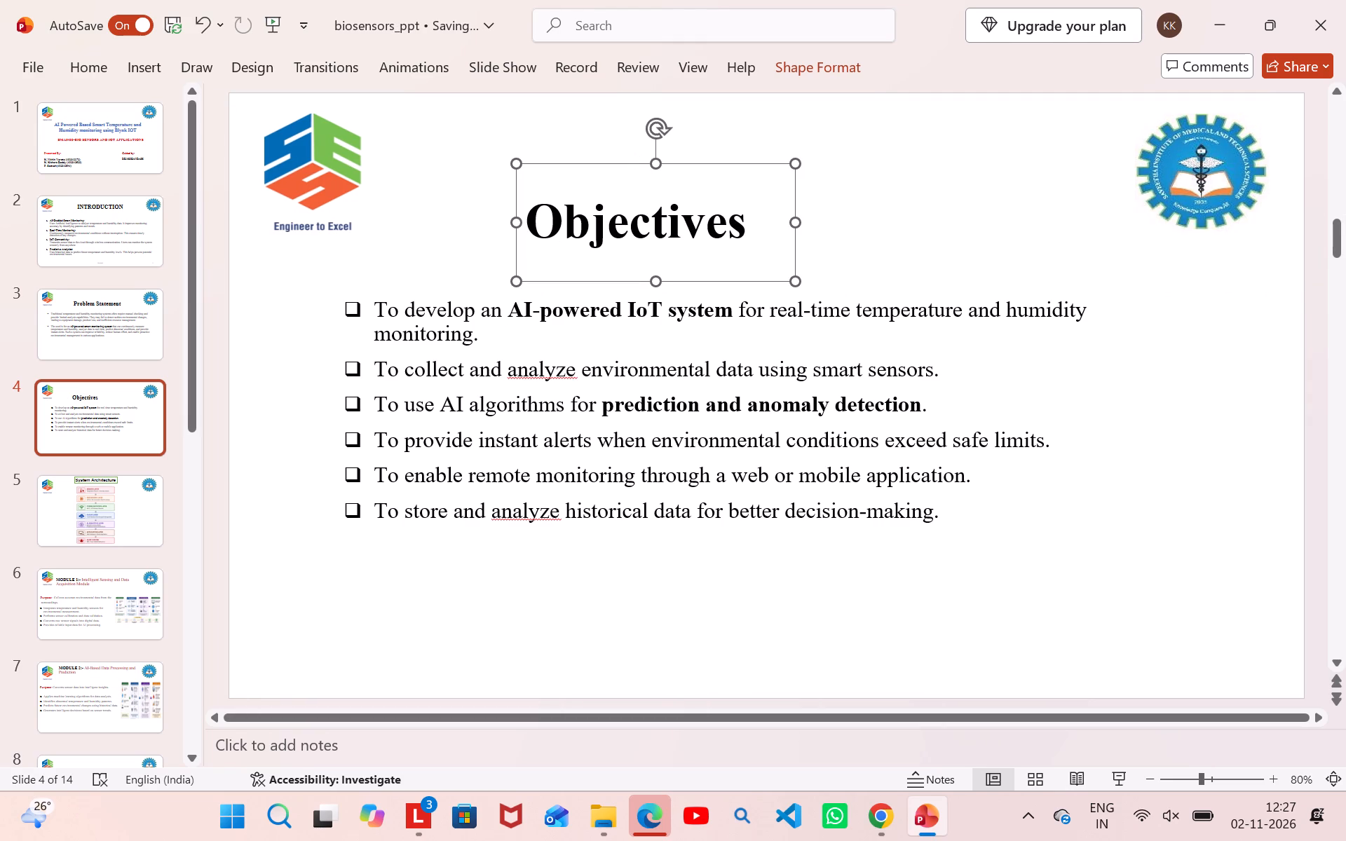
# Move the narrowed Objectives title box slightly further right and up so it sits centred above the list.
pyautogui.moveTo(645, 182); pyautogui.dragTo(755, 149)
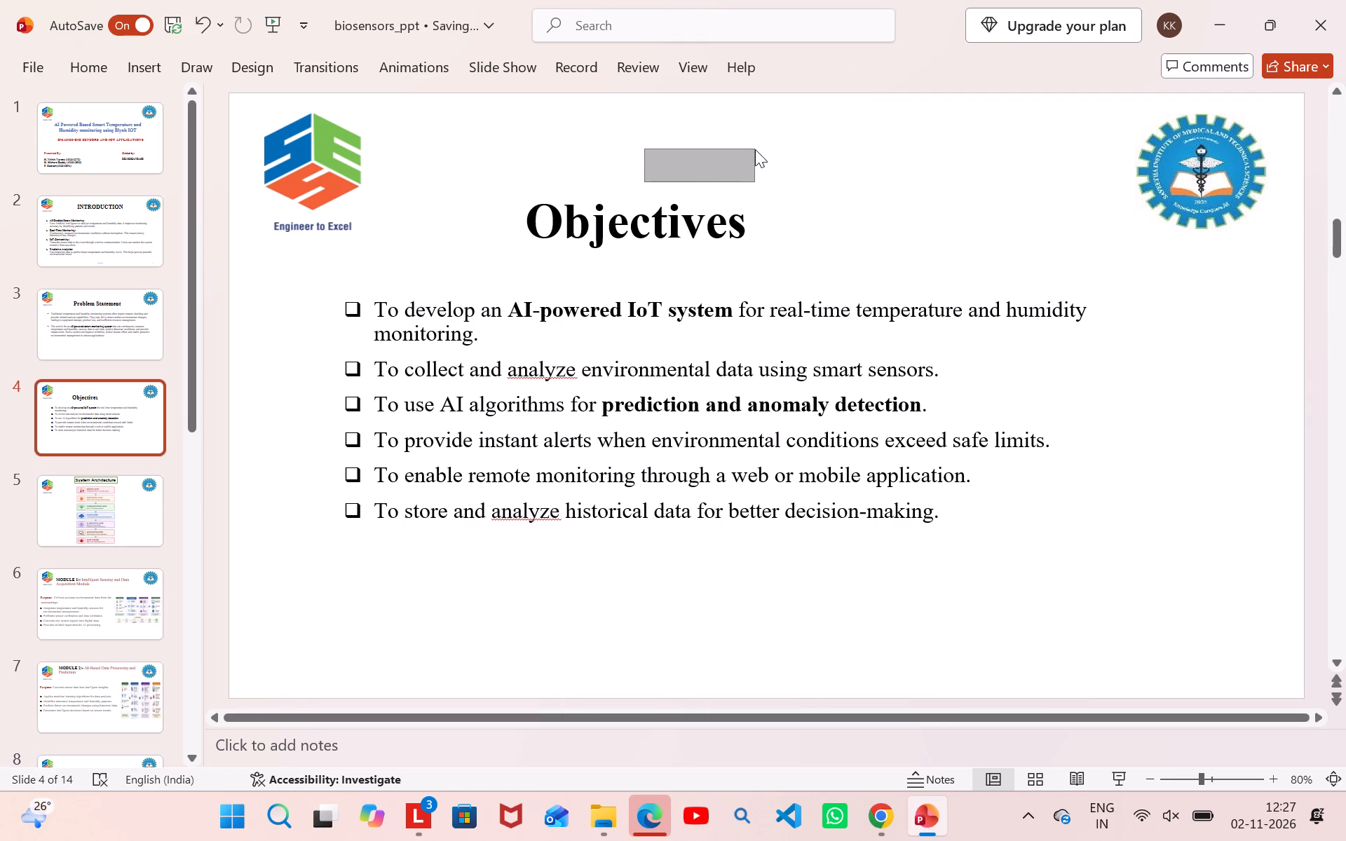
pyautogui.click(755, 149)
pyautogui.click(645, 188)
pyautogui.moveTo(645, 188); pyautogui.dragTo(624, 291)
pyautogui.click(624, 291)
pyautogui.click(646, 242)
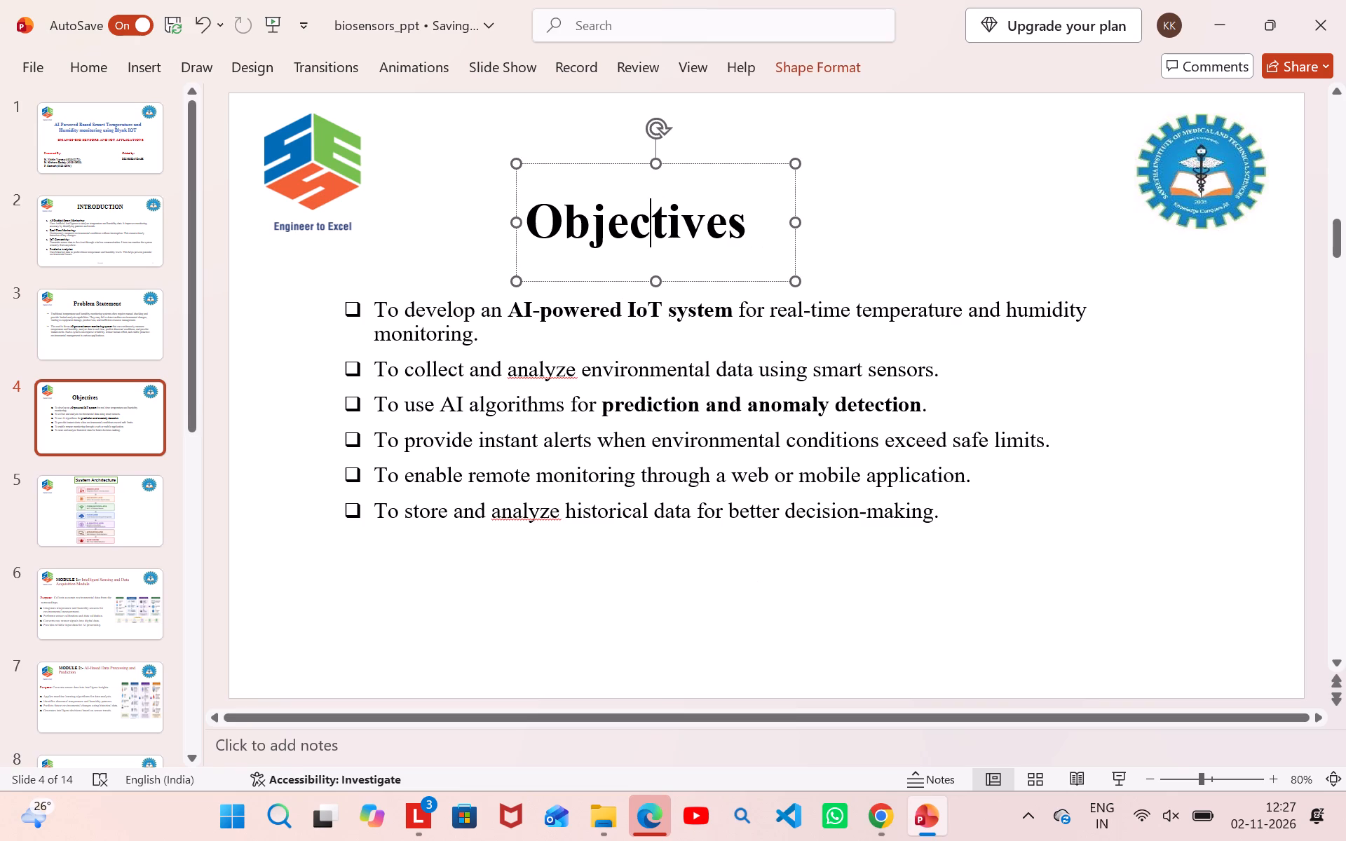
pyautogui.click(718, 174)
pyautogui.moveTo(716, 164); pyautogui.dragTo(763, 156)
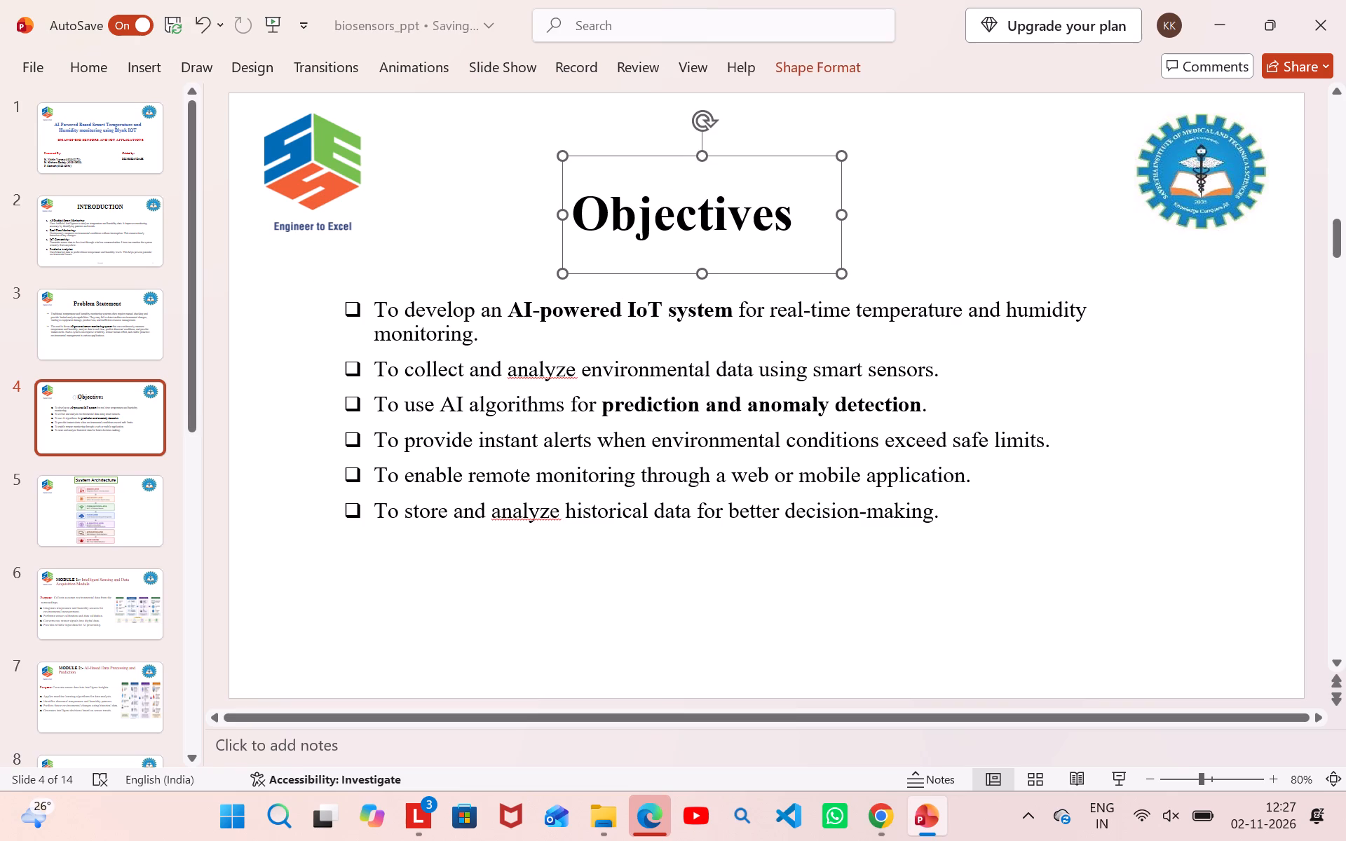
# Change the bullets of all six items on the Objectives slide to the arrow style.
pyautogui.moveTo(379, 304); pyautogui.dragTo(736, 488)
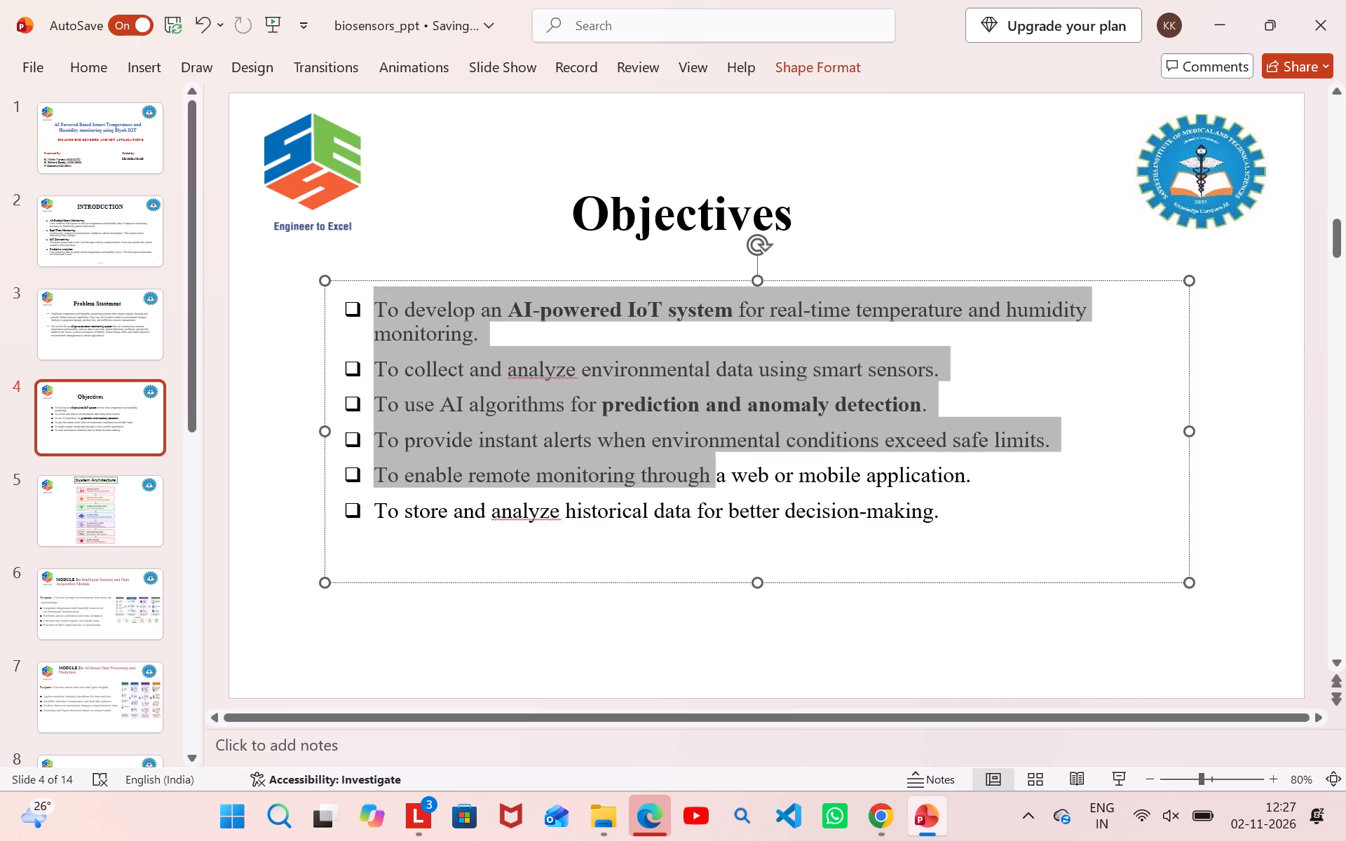
pyautogui.moveTo(736, 488); pyautogui.dragTo(927, 542)
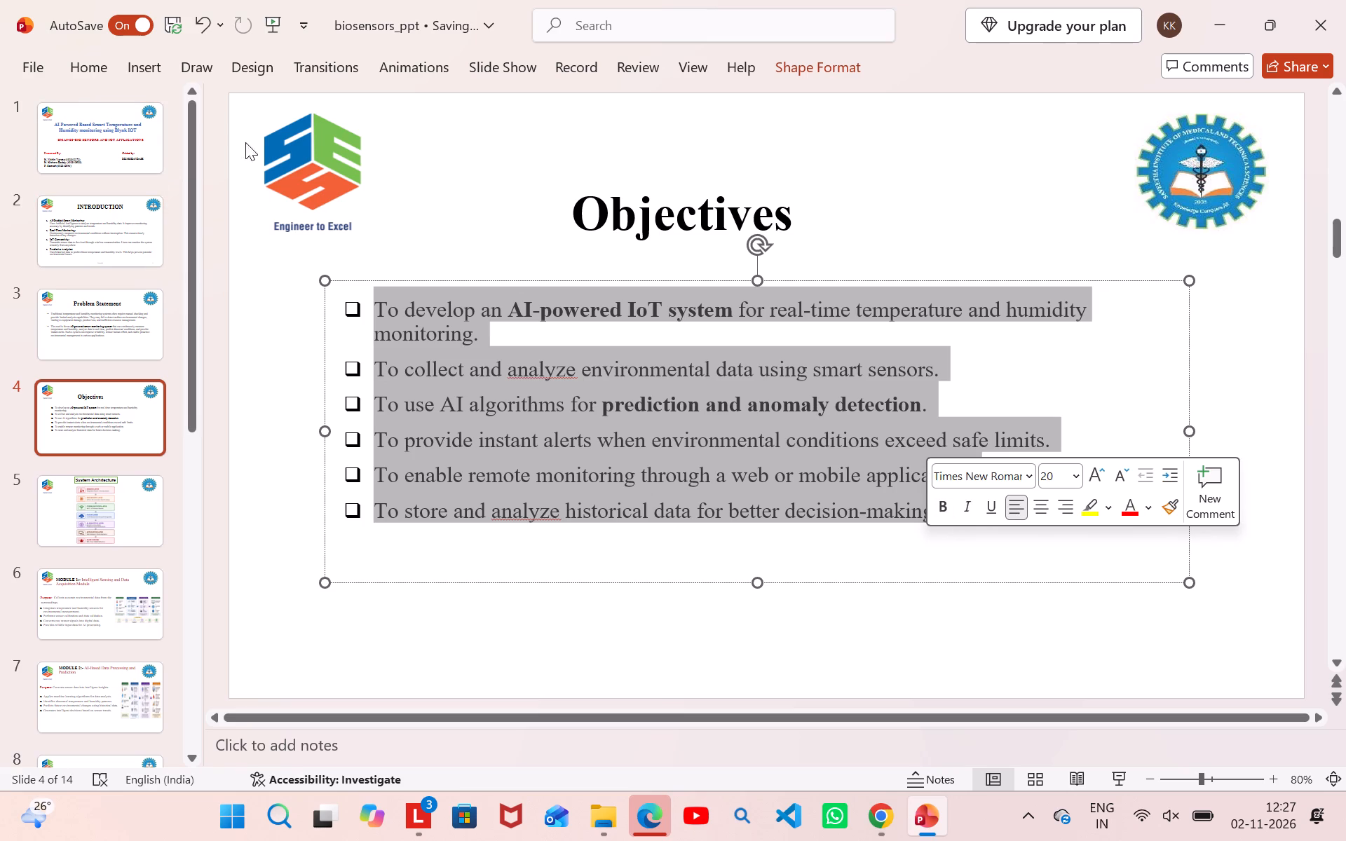
pyautogui.click(149, 67)
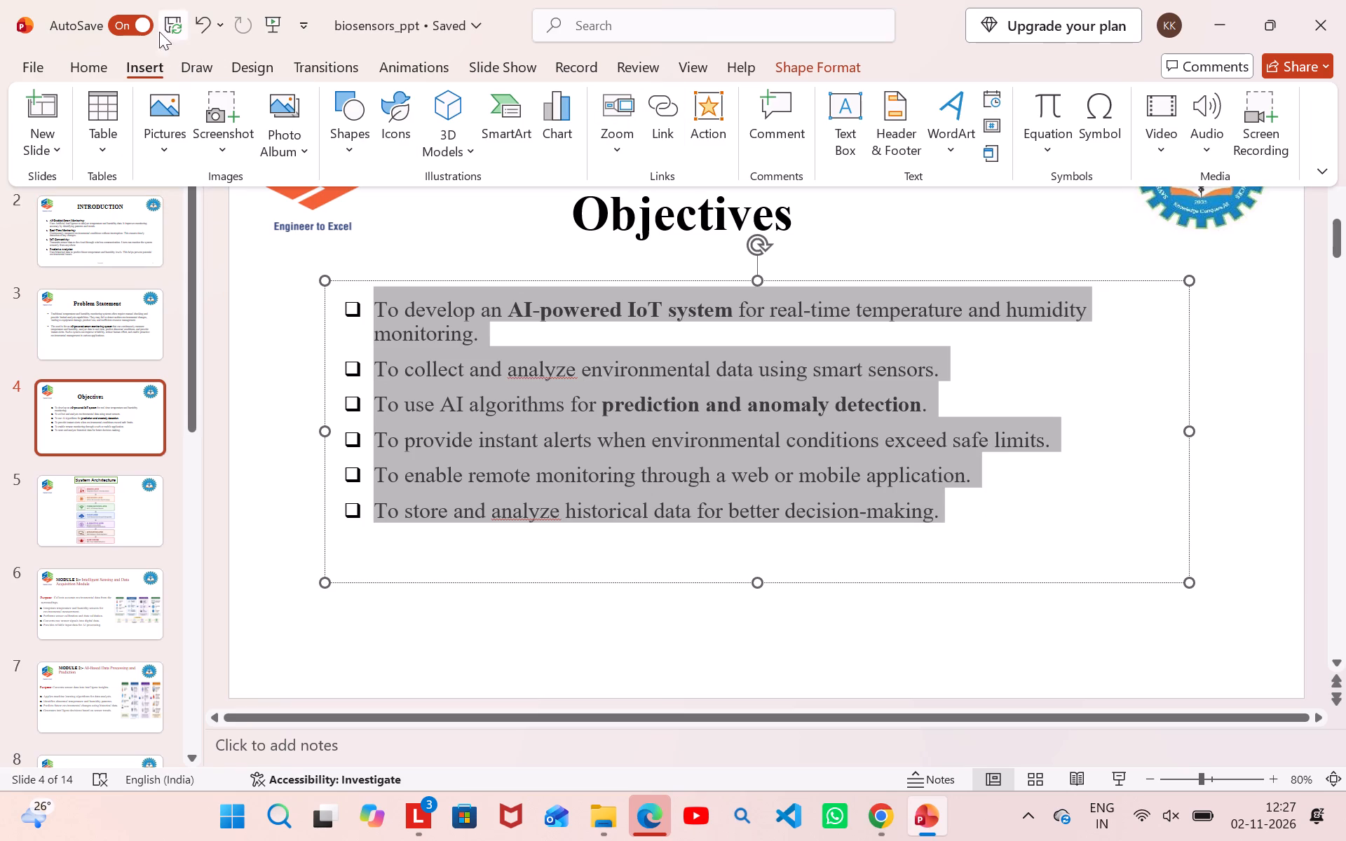
pyautogui.click(82, 76)
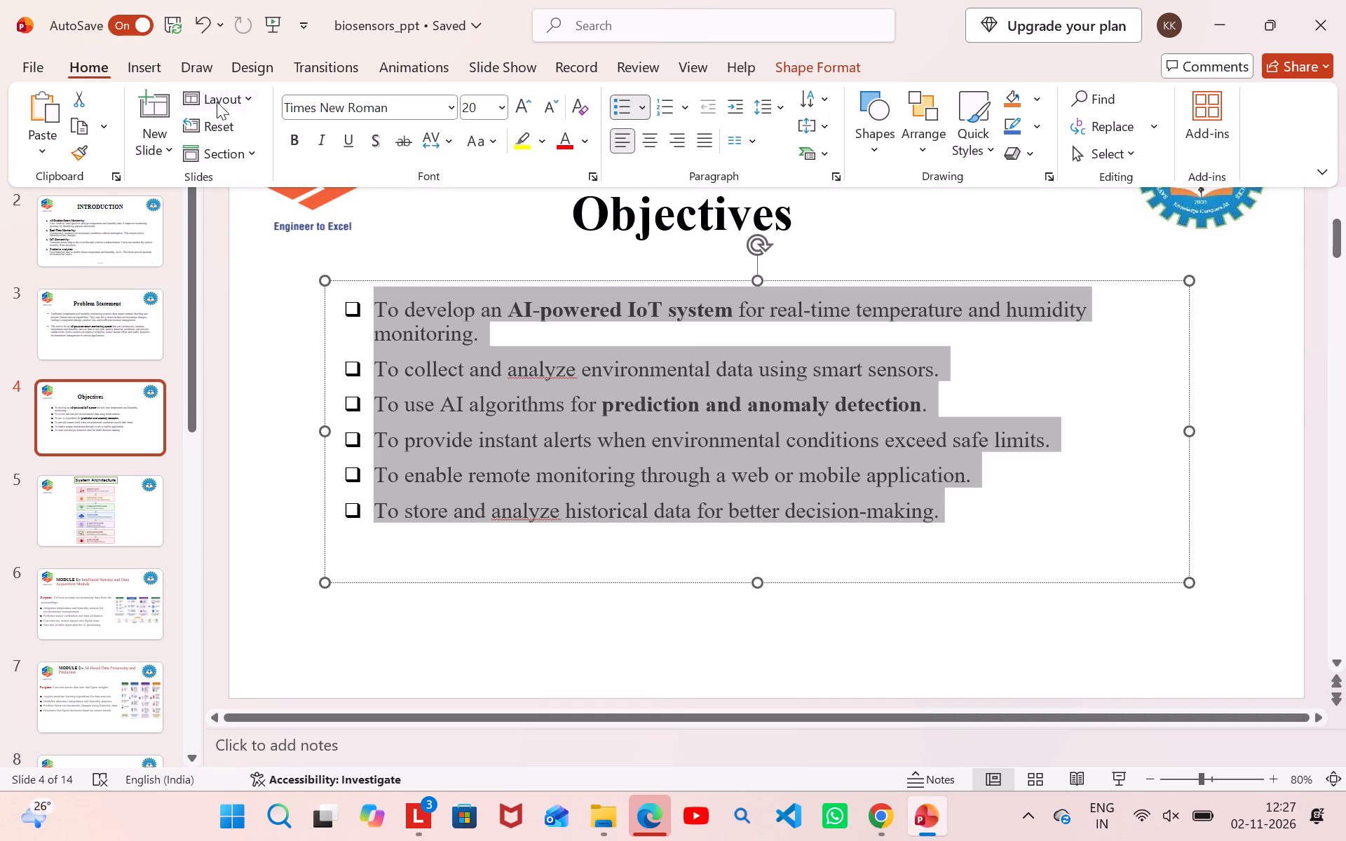
pyautogui.click(639, 117)
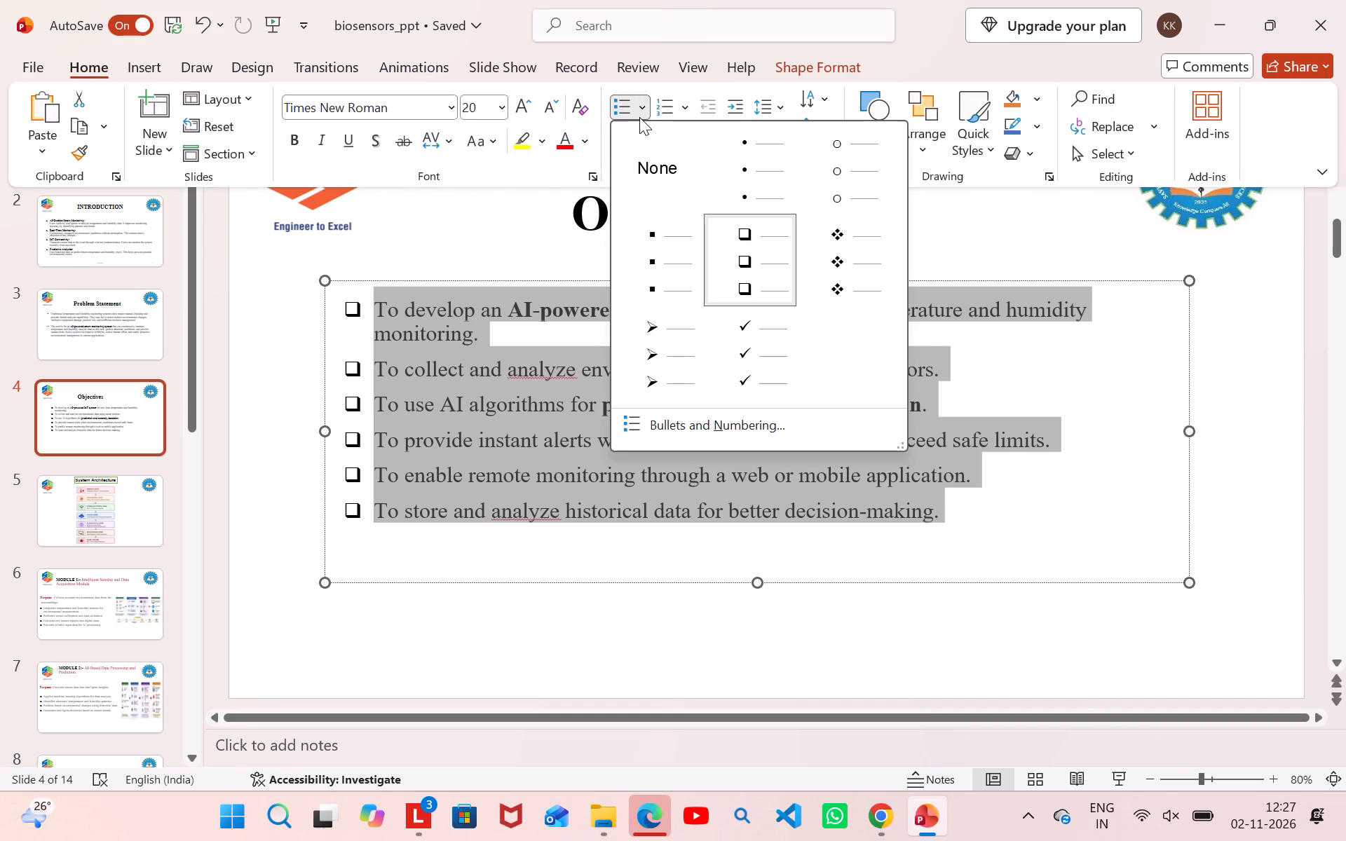
pyautogui.click(656, 348)
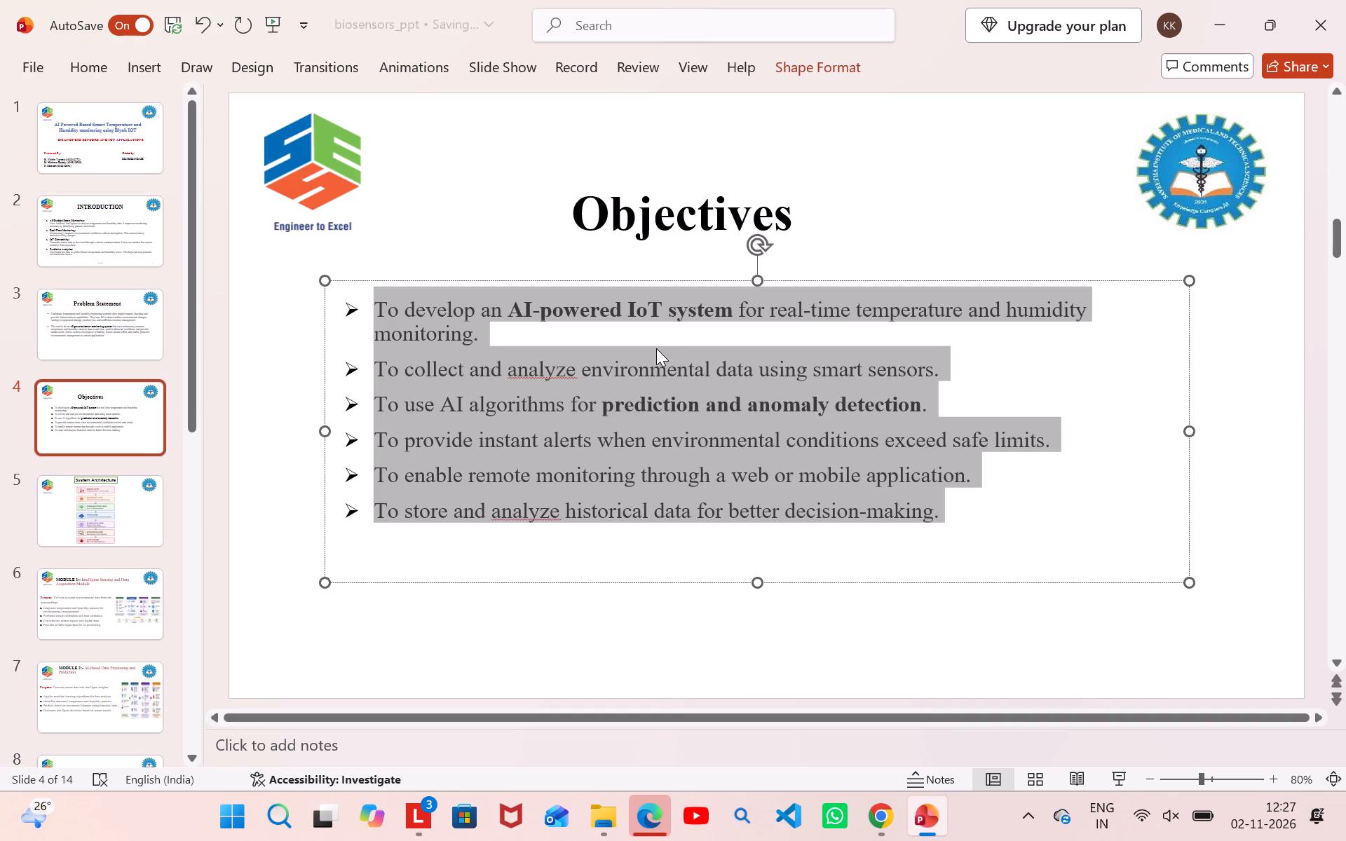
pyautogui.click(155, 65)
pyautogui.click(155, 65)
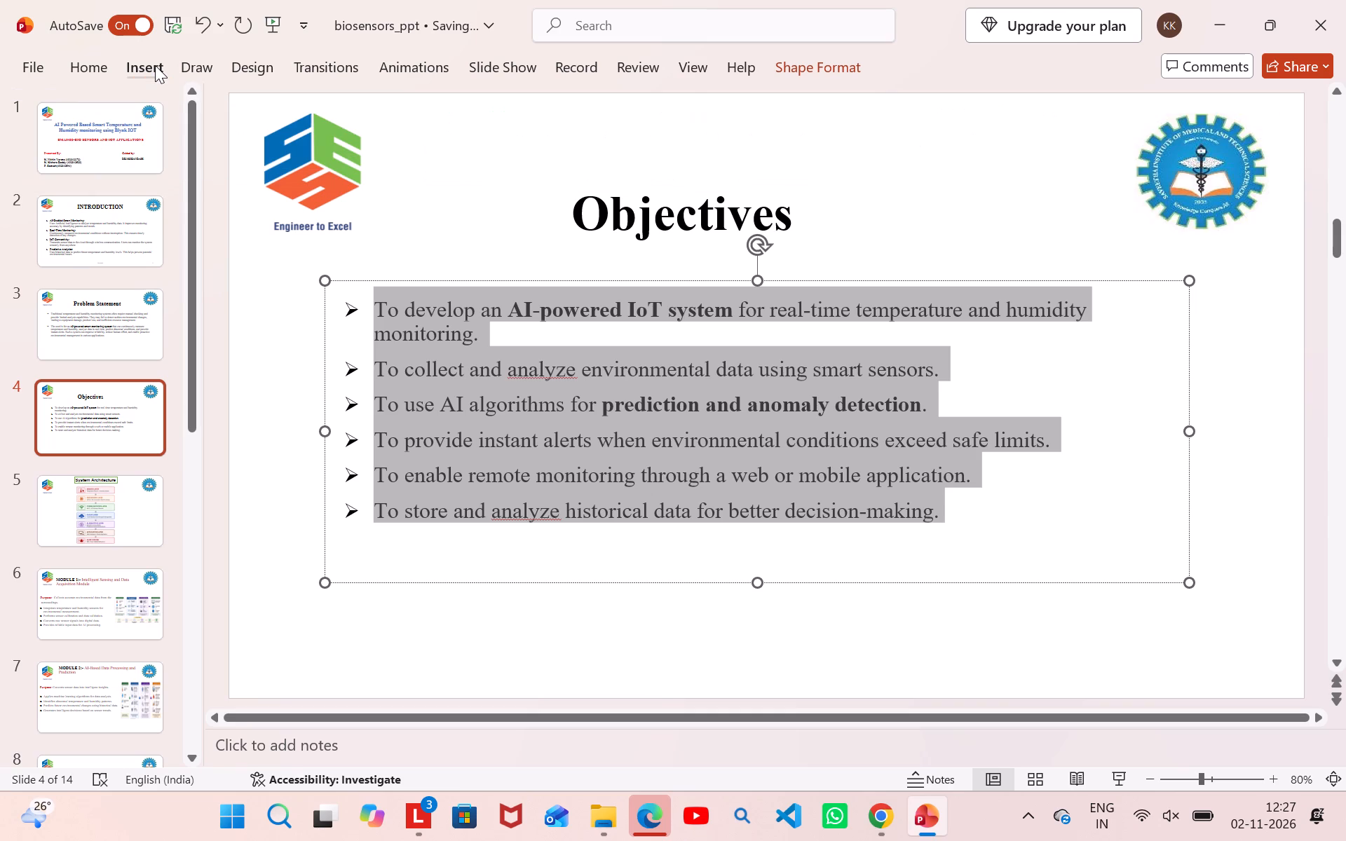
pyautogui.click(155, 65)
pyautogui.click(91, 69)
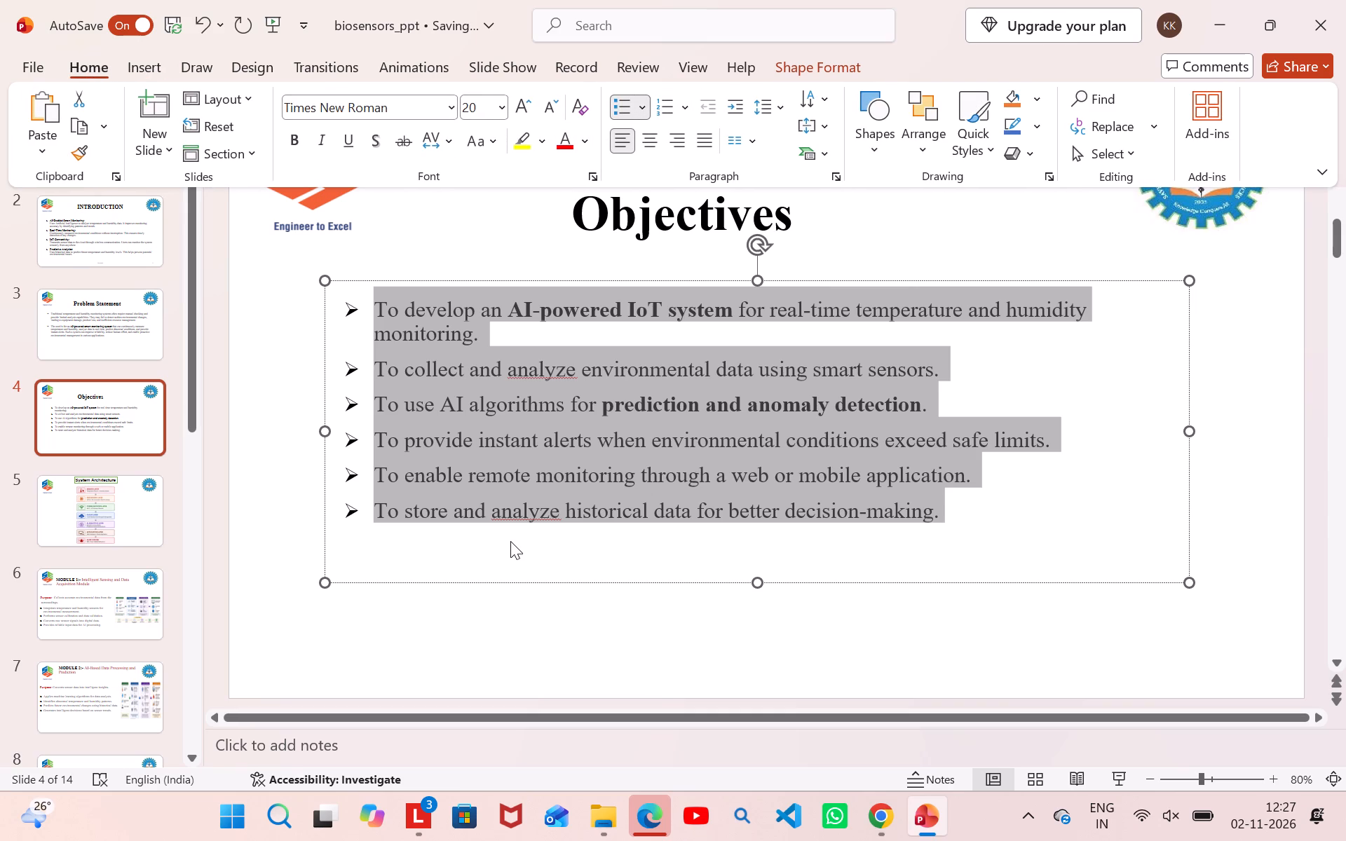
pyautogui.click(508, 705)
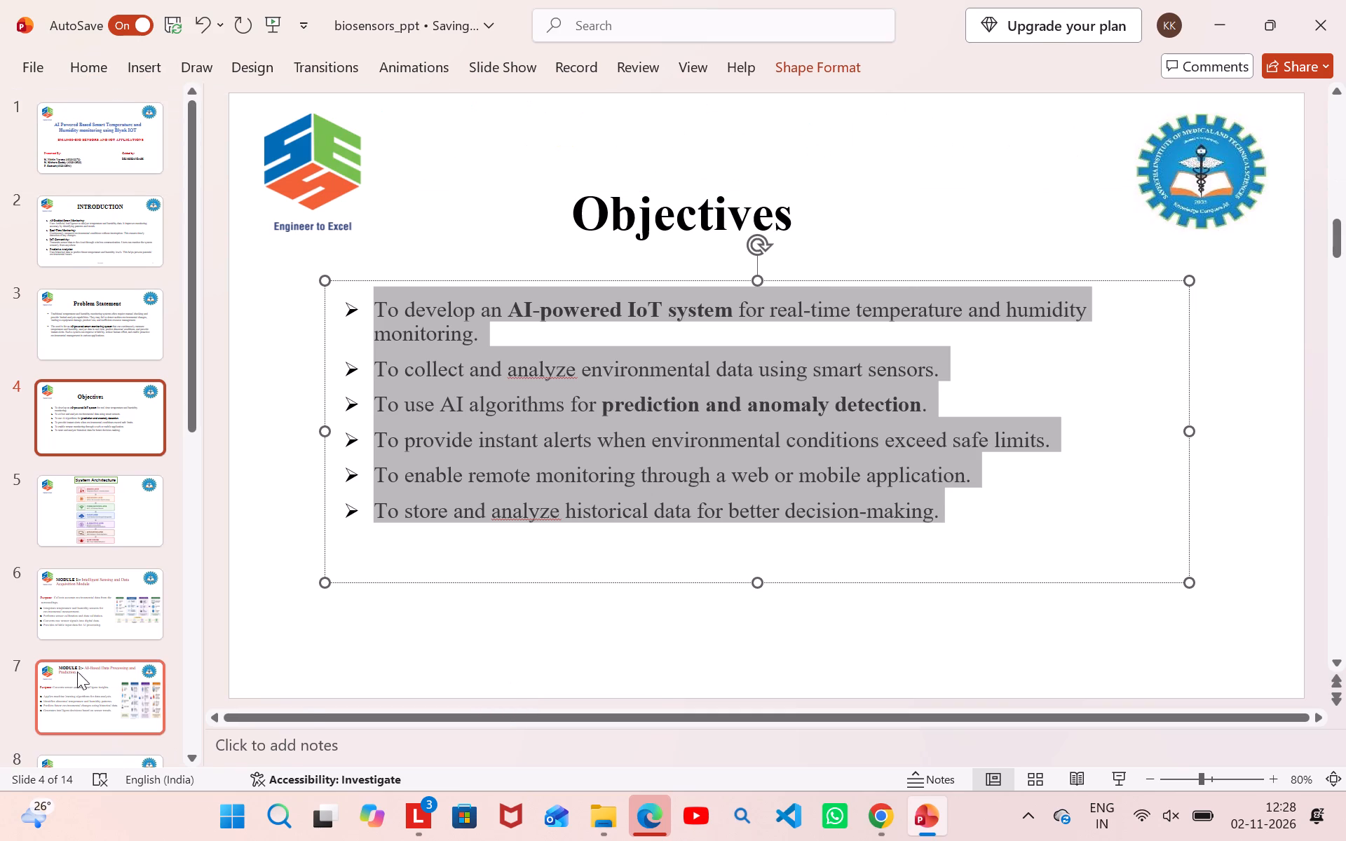
# Review the other slides, including Problem Statement, System Architecture and the module slides, for their layout and bullet style.
pyautogui.click(95, 673)
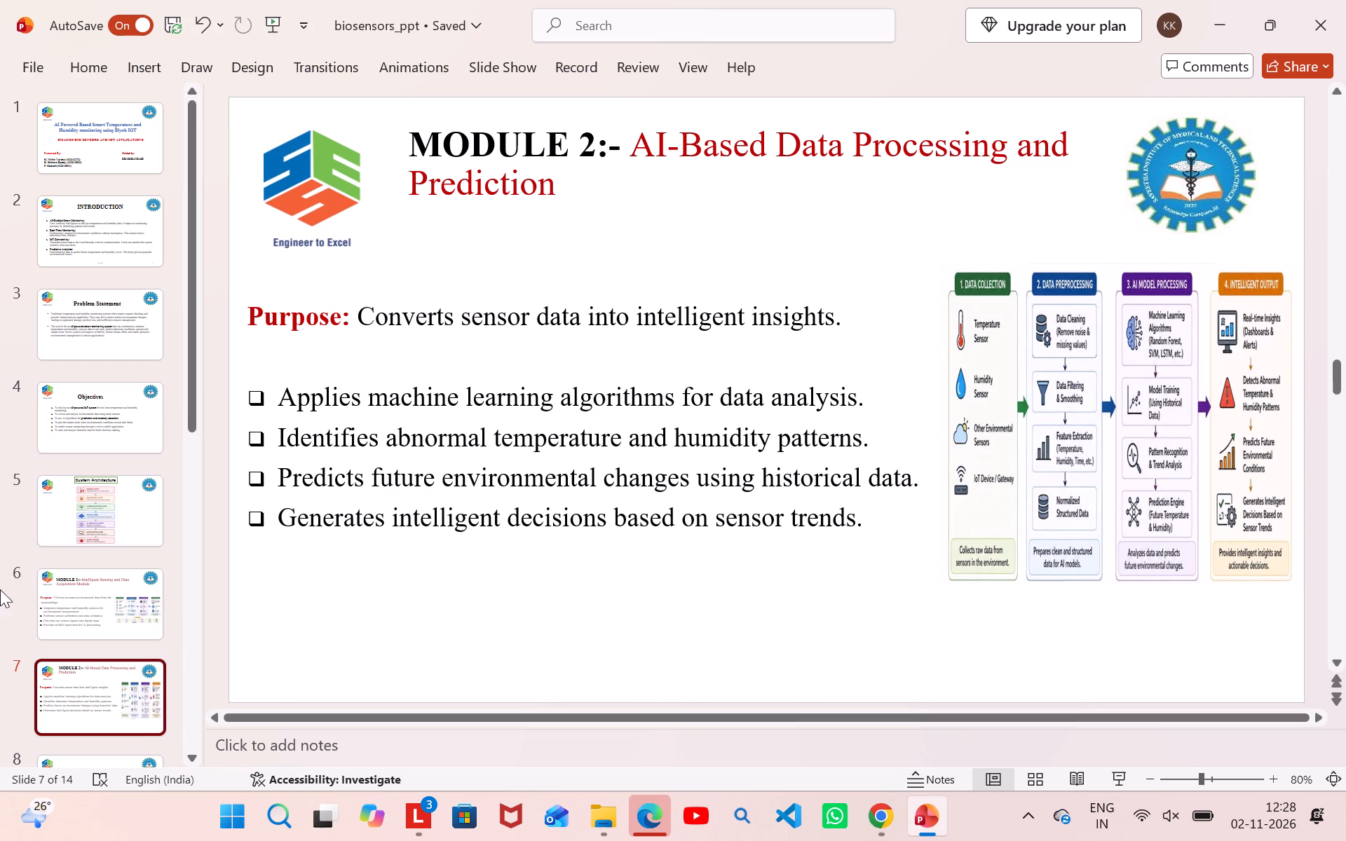
pyautogui.click(95, 381)
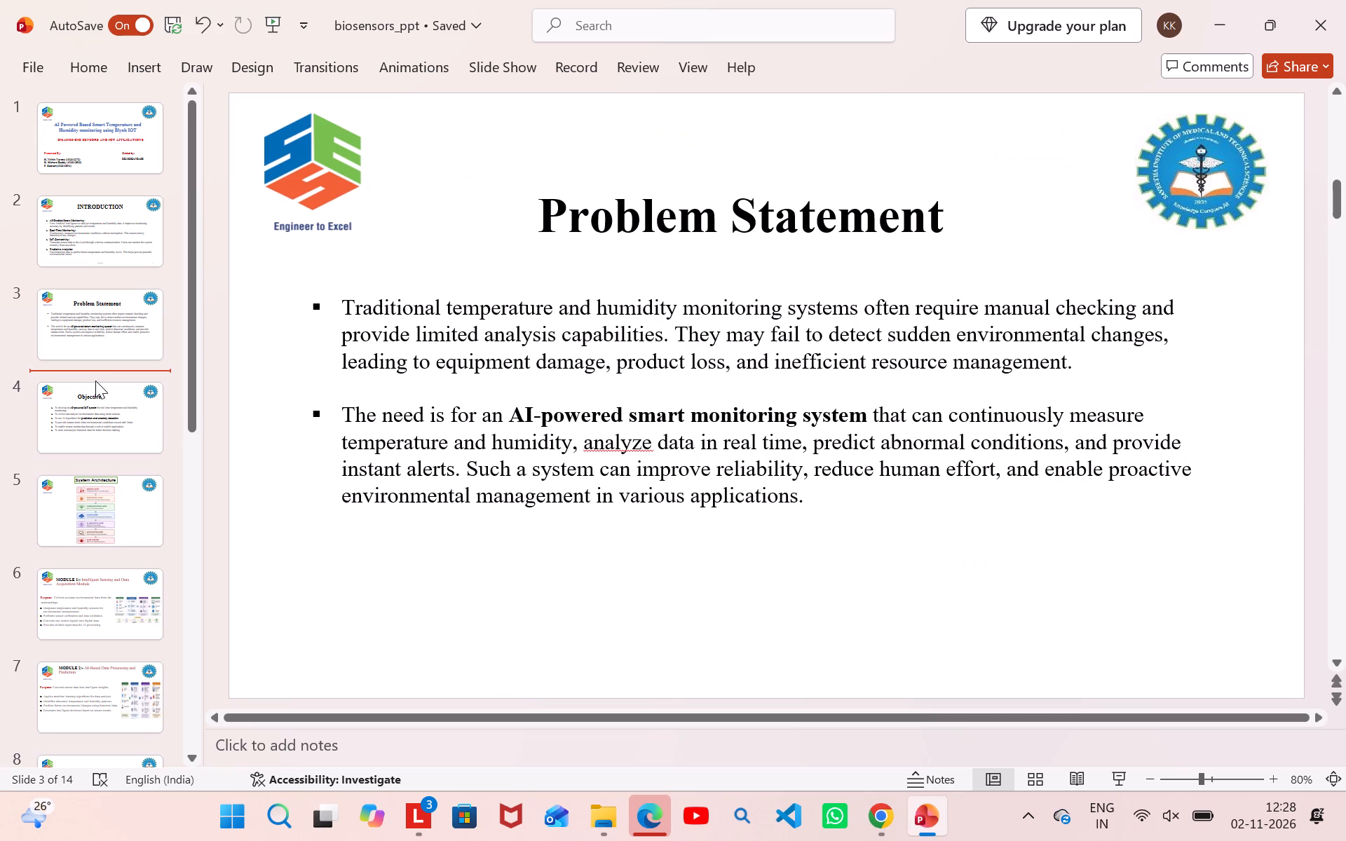
pyautogui.click(76, 251)
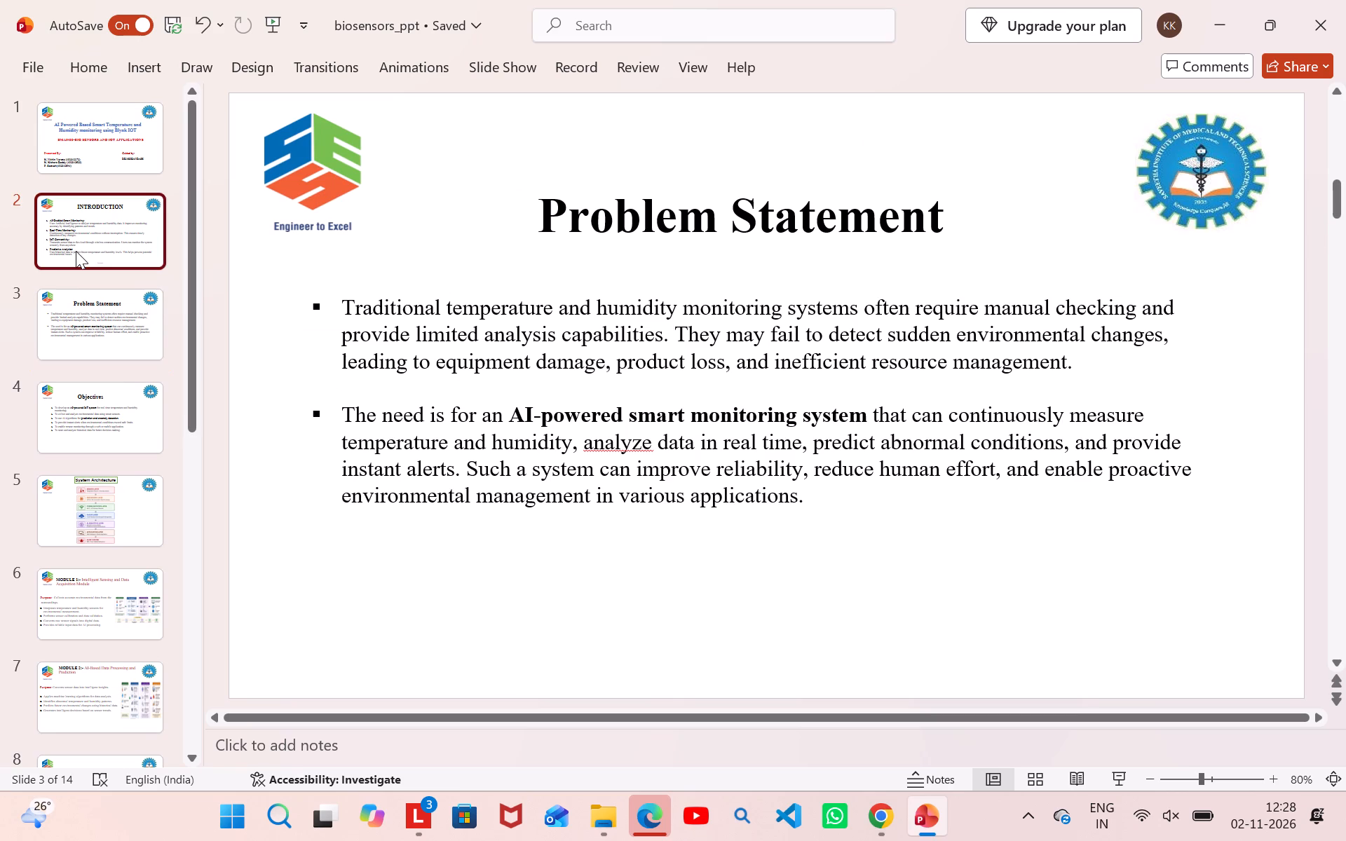
pyautogui.click(129, 485)
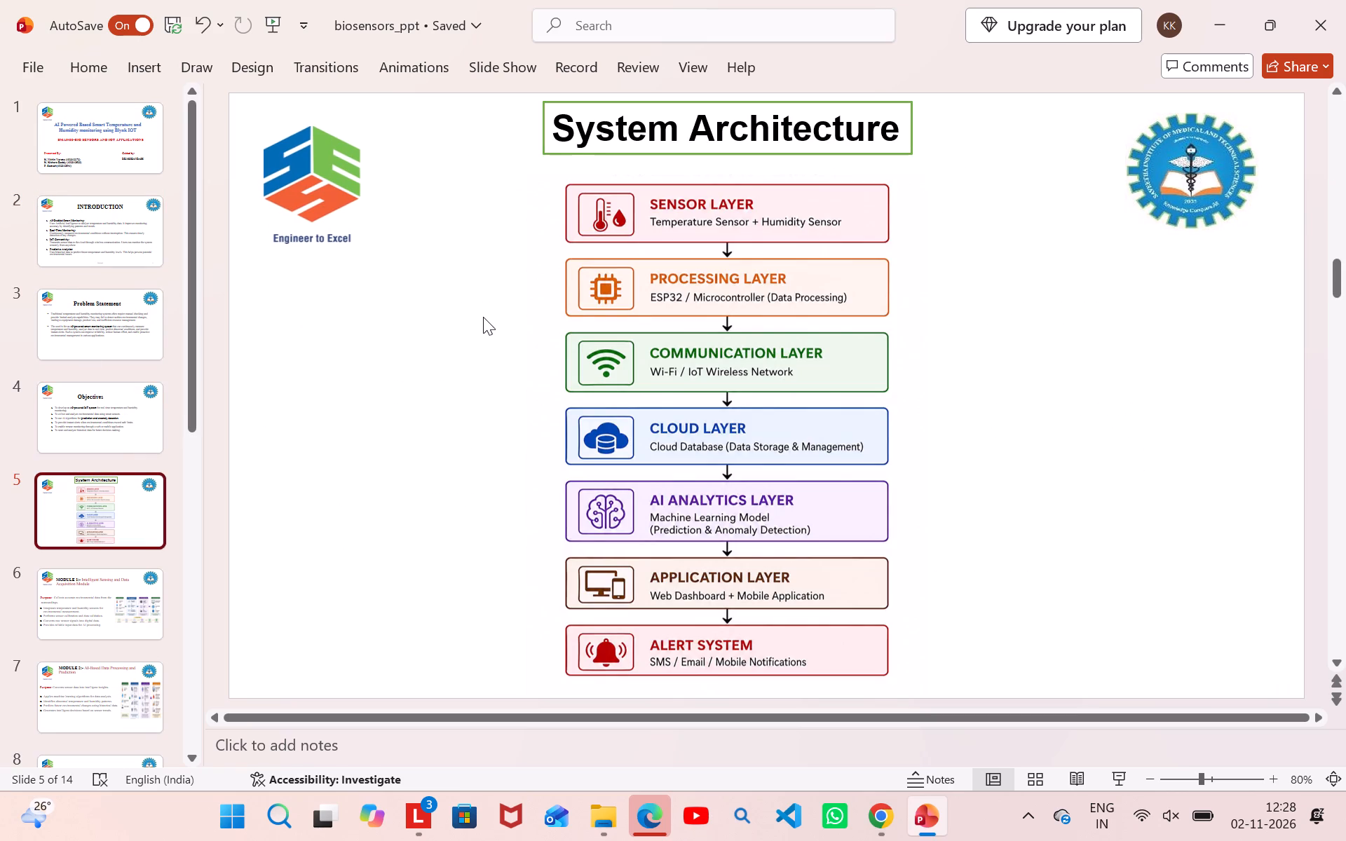
pyautogui.click(120, 604)
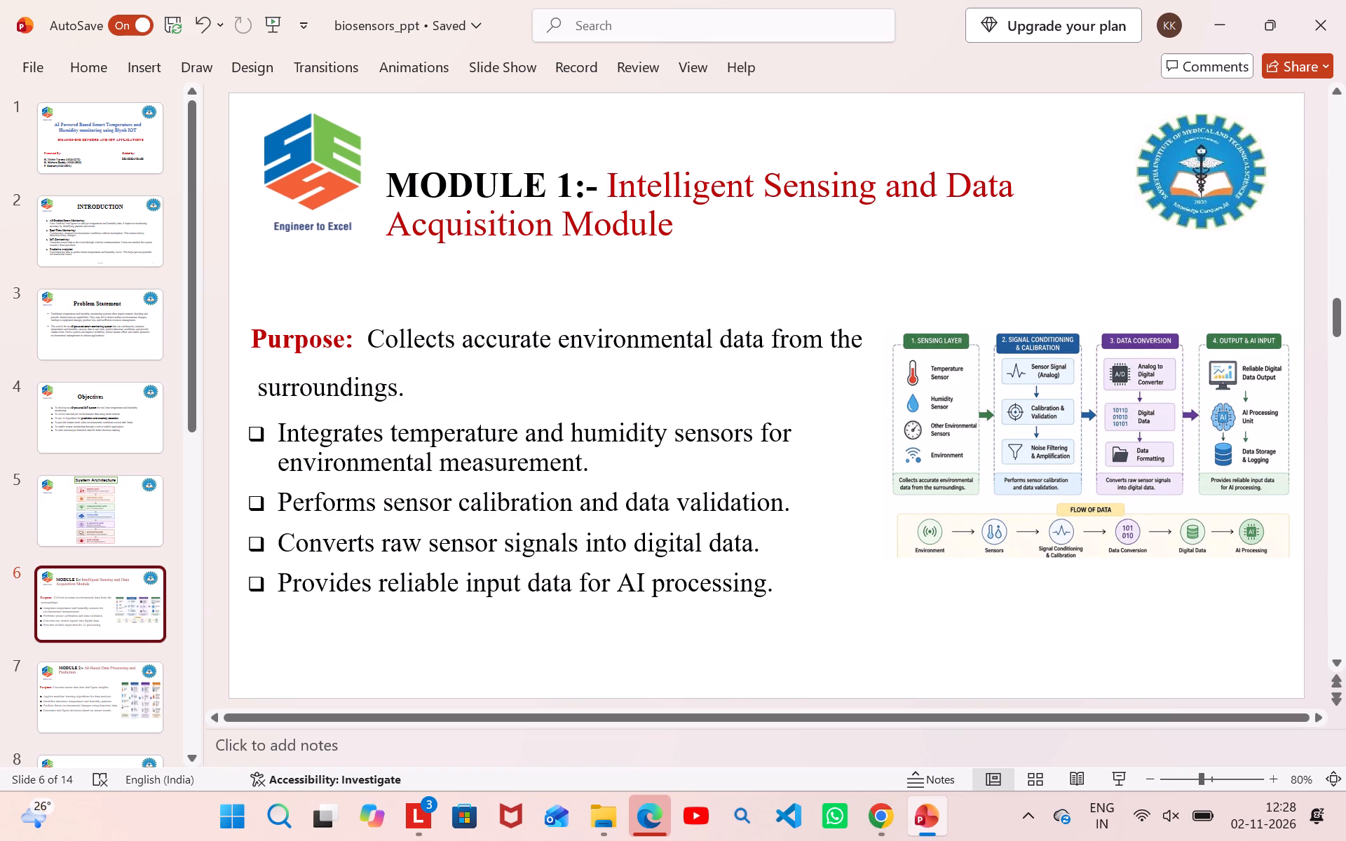
pyautogui.scroll(-3, 107, 635)
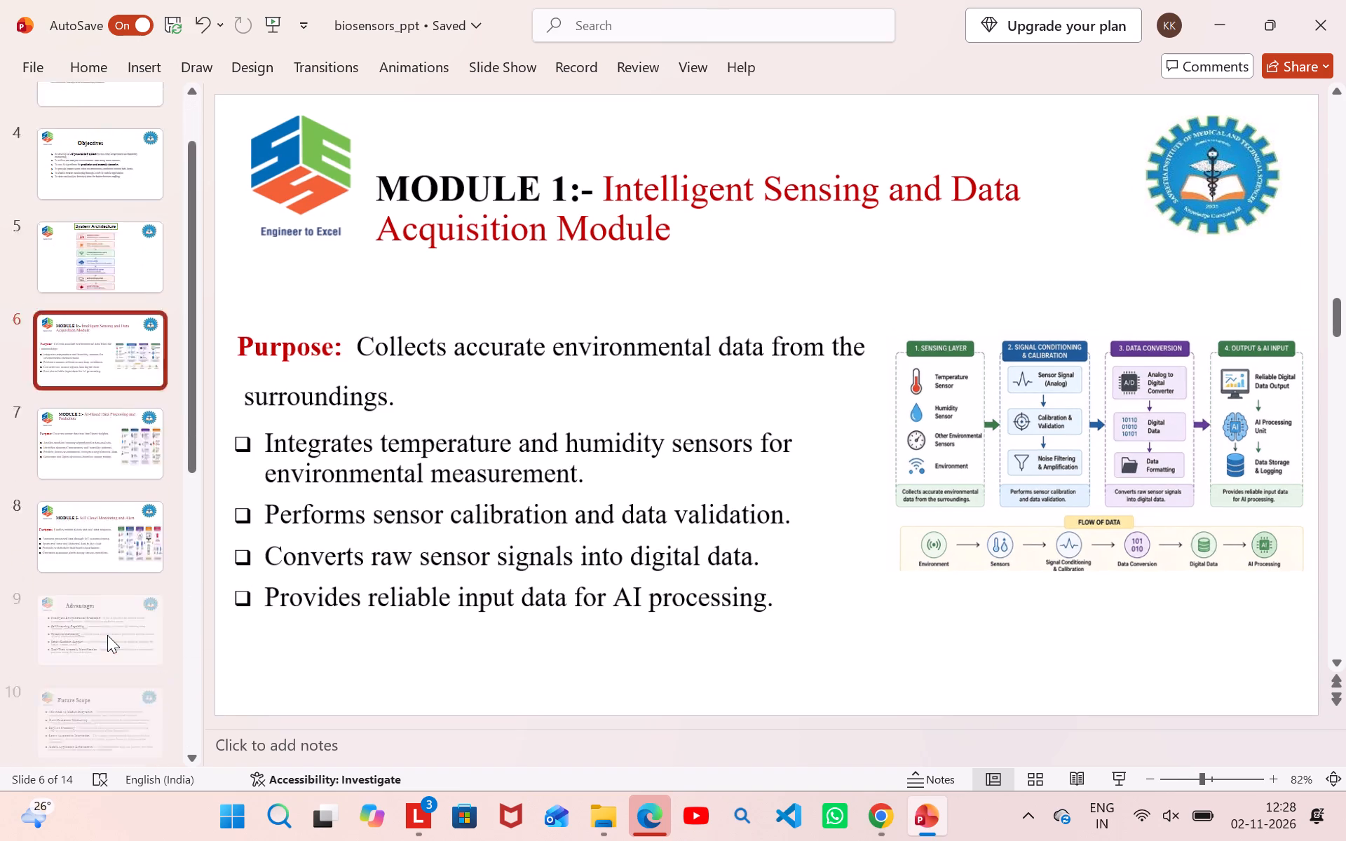
pyautogui.scroll(-4, 107, 635)
pyautogui.scroll(1, 107, 635)
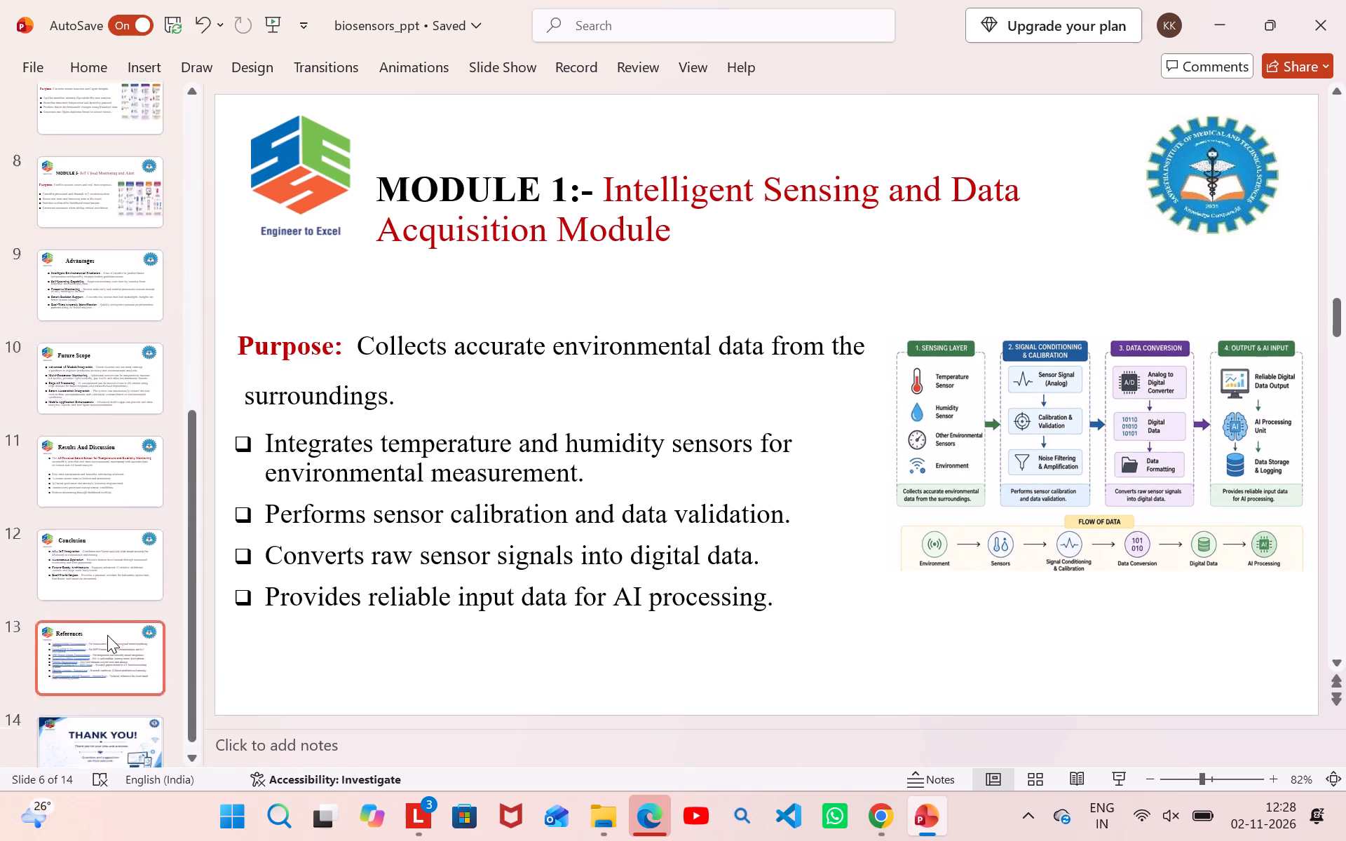
pyautogui.scroll(2, 107, 635)
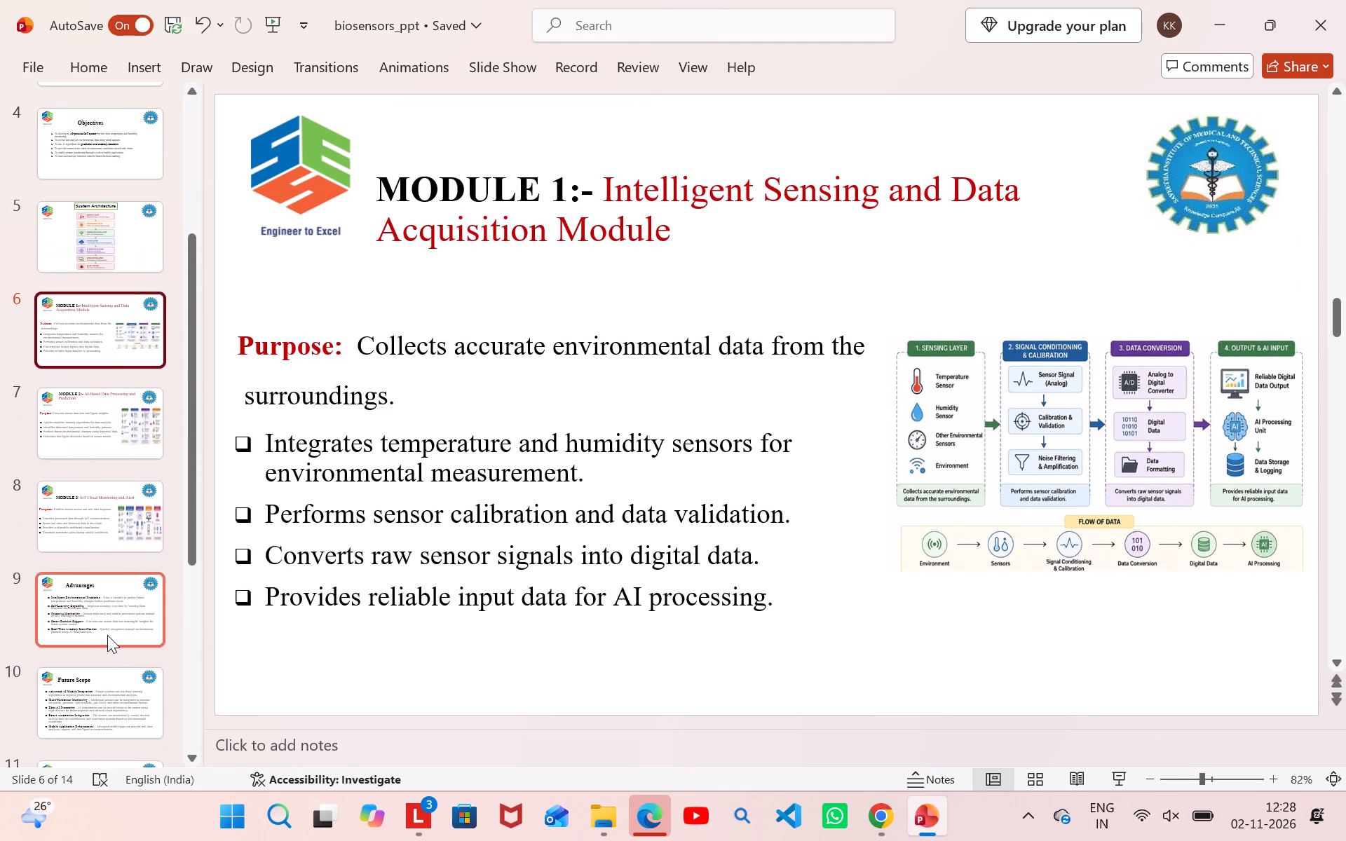
# On the References slide, move the title box towards the slide's centre and narrow it to fit closely around the word References.
pyautogui.hscroll(2, 107, 635)
pyautogui.scroll(-3, 107, 635)
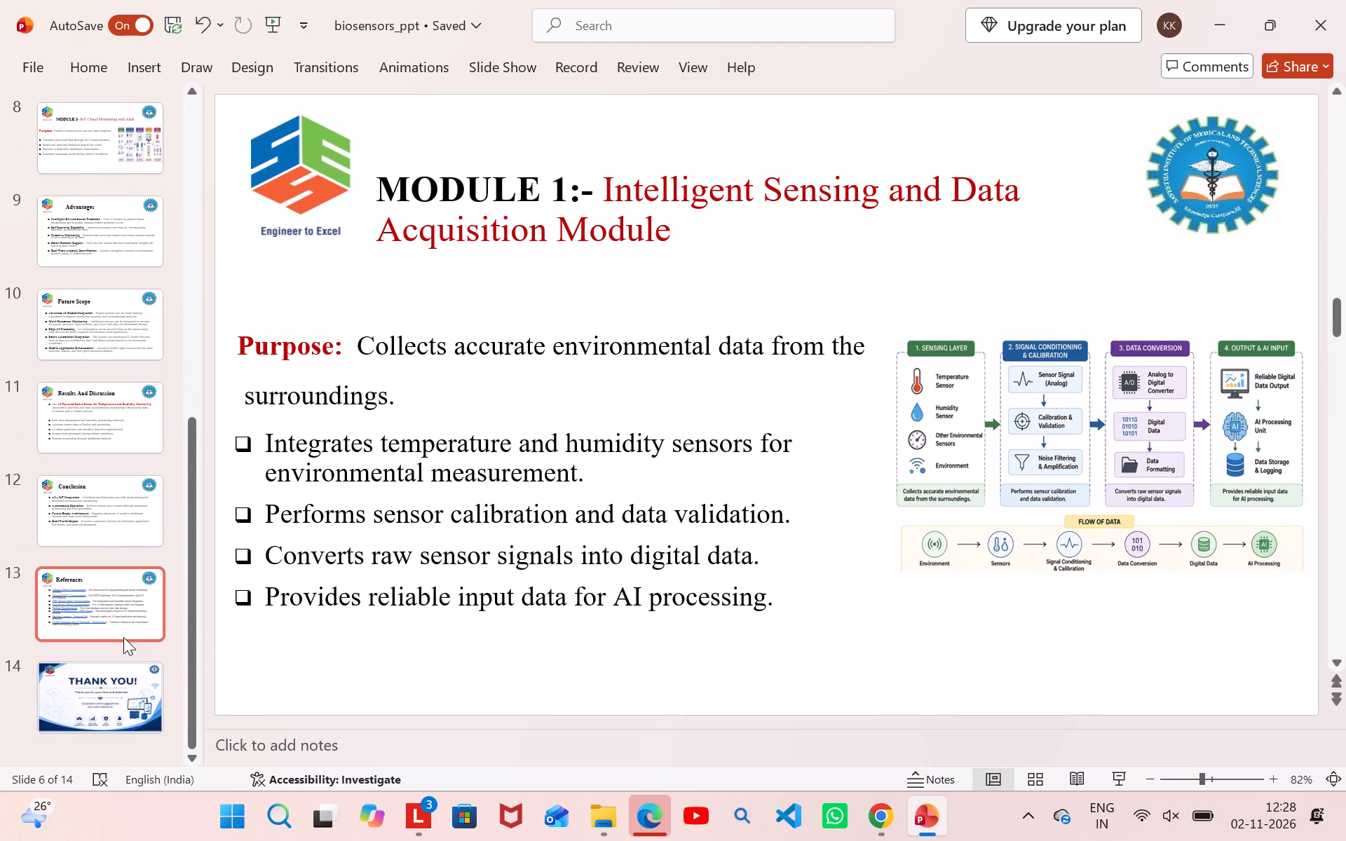
pyautogui.click(123, 637)
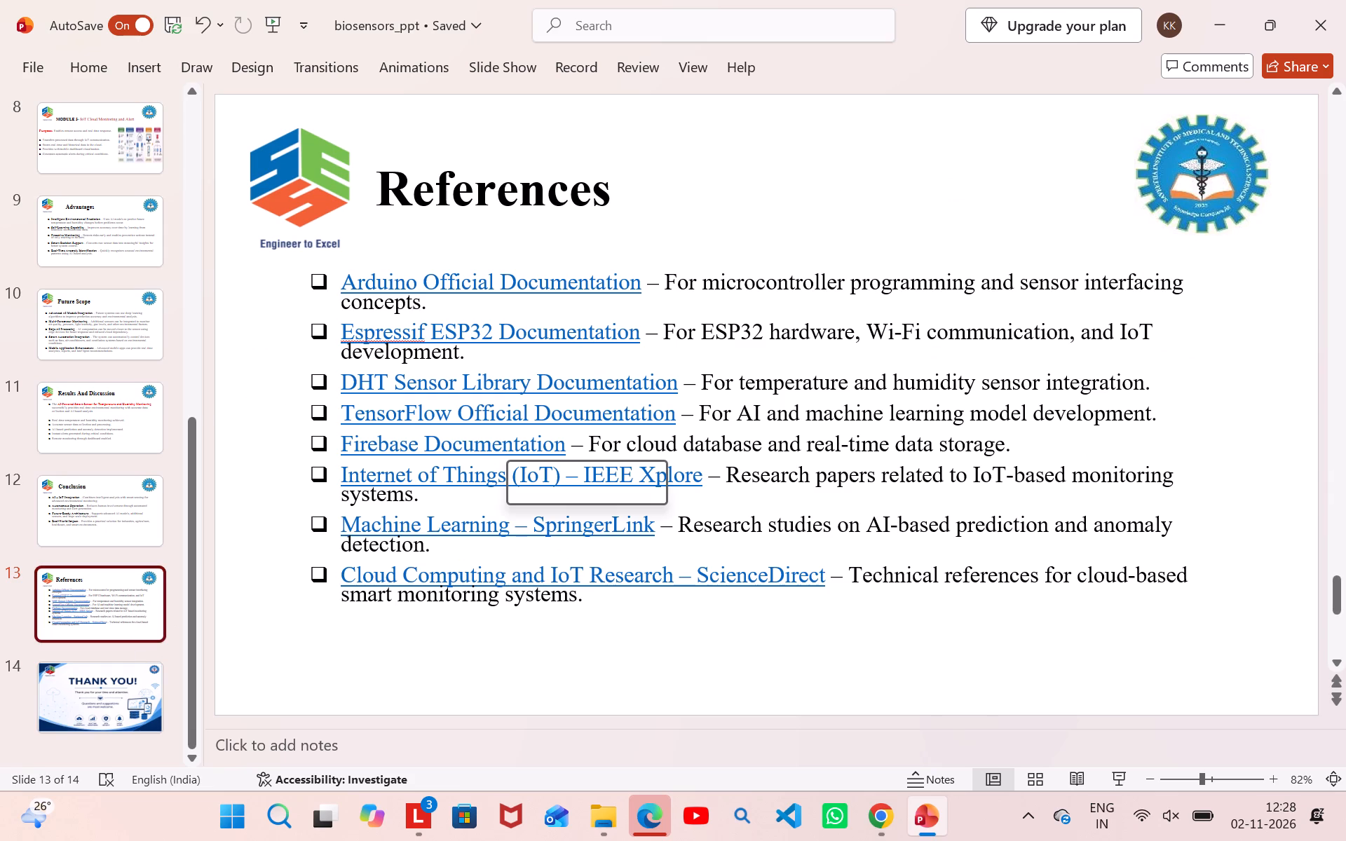
pyautogui.click(435, 215)
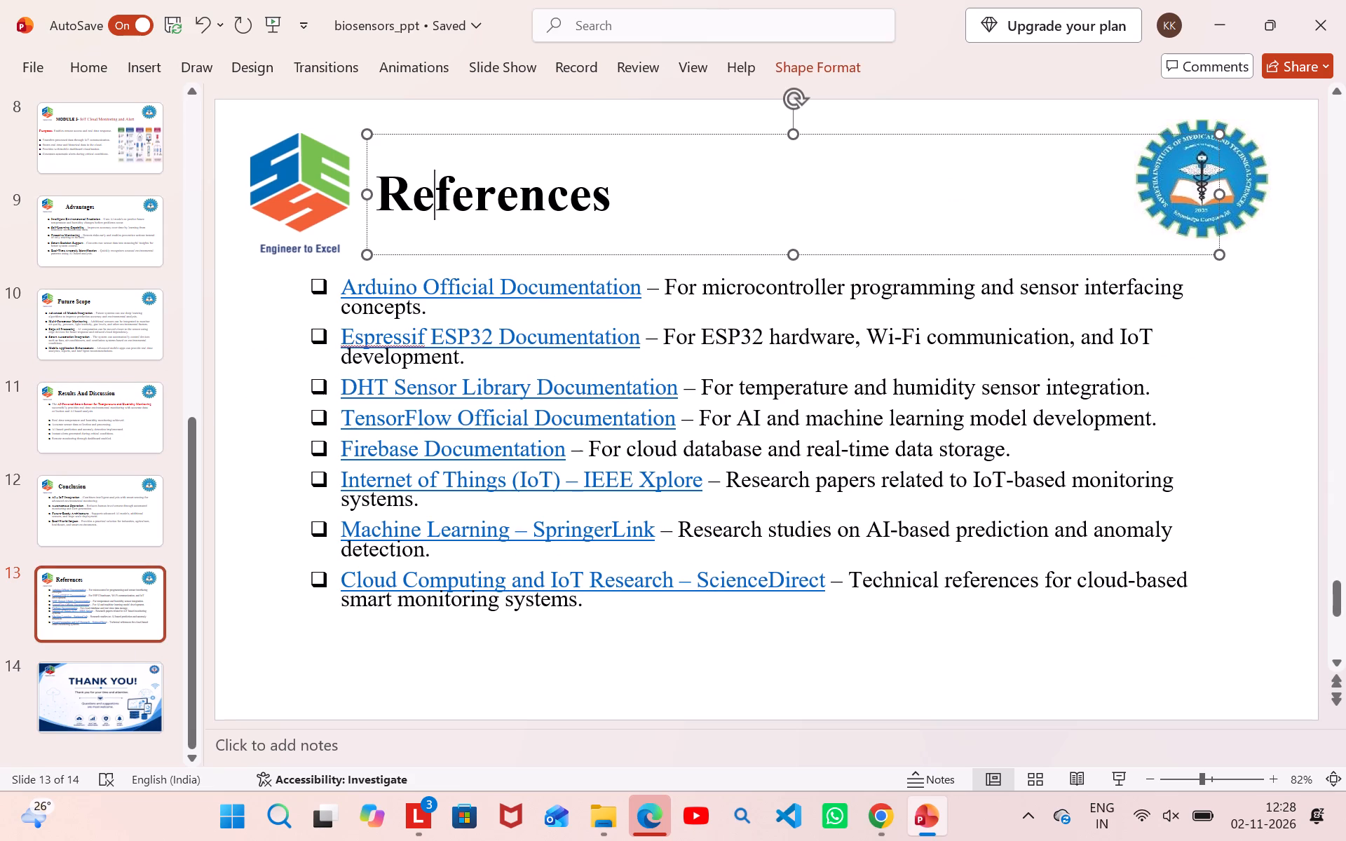
pyautogui.moveTo(461, 136); pyautogui.dragTo(678, 161)
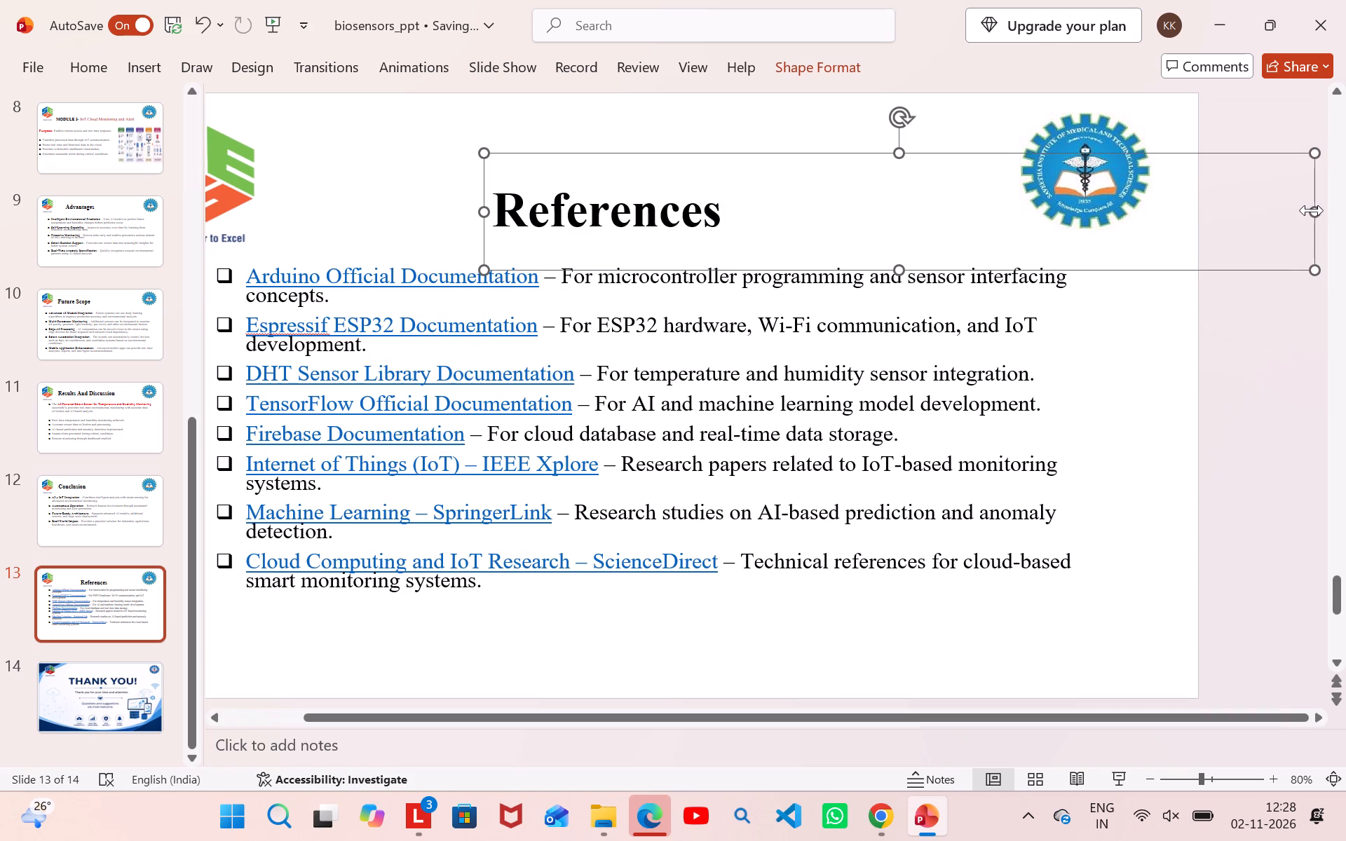
pyautogui.moveTo(1314, 210); pyautogui.dragTo(785, 201)
pyautogui.click(655, 223)
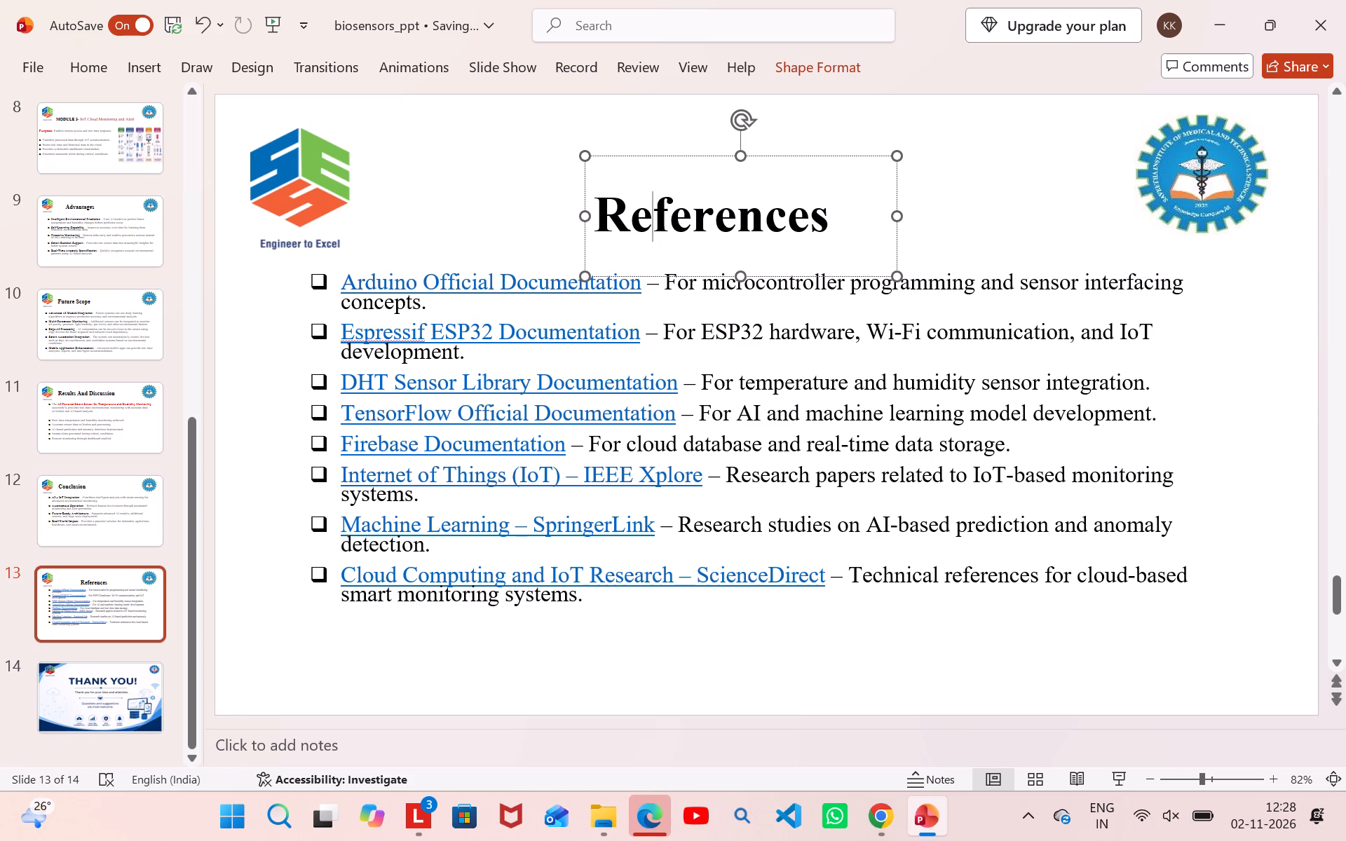
pyautogui.click(549, 258)
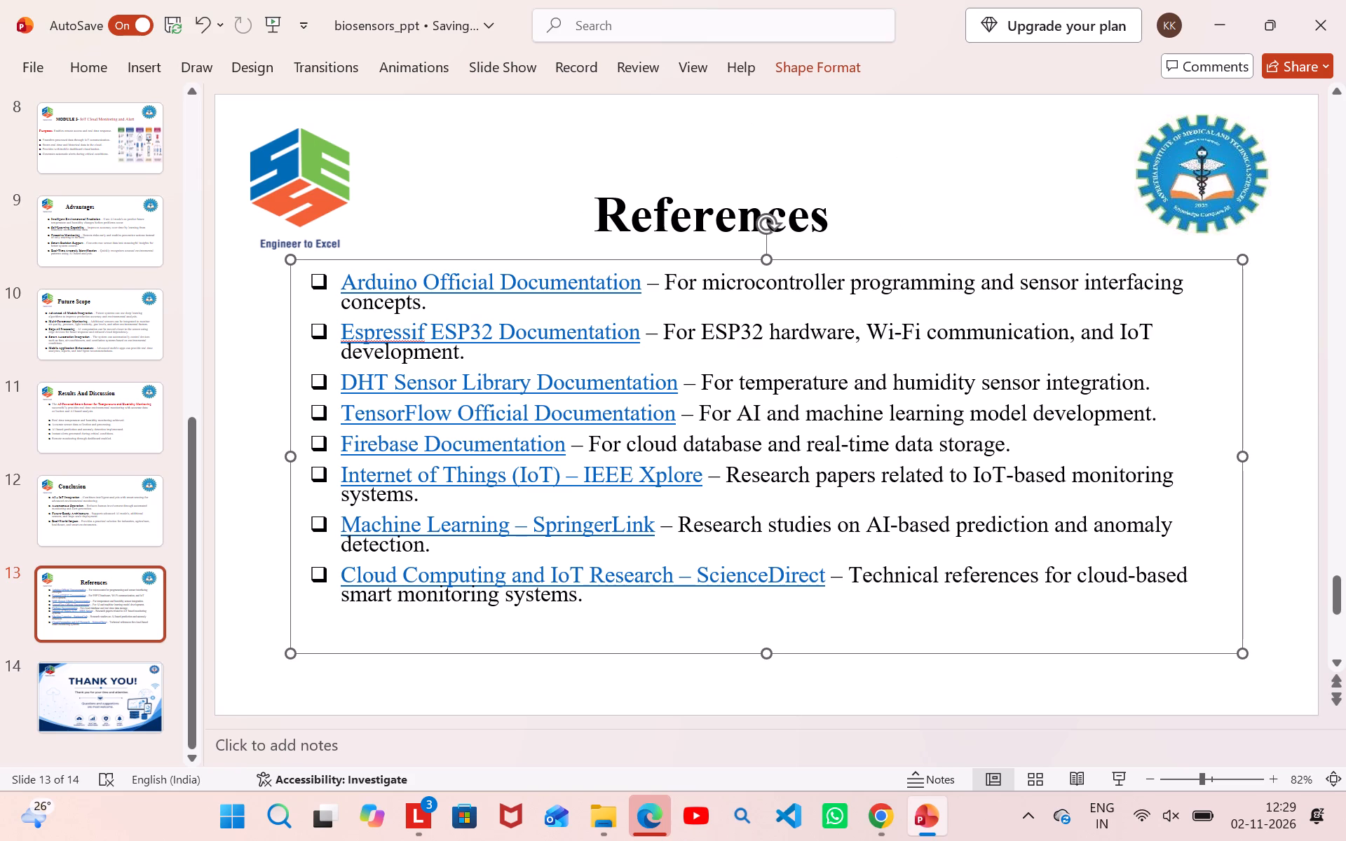
pyautogui.click(454, 316)
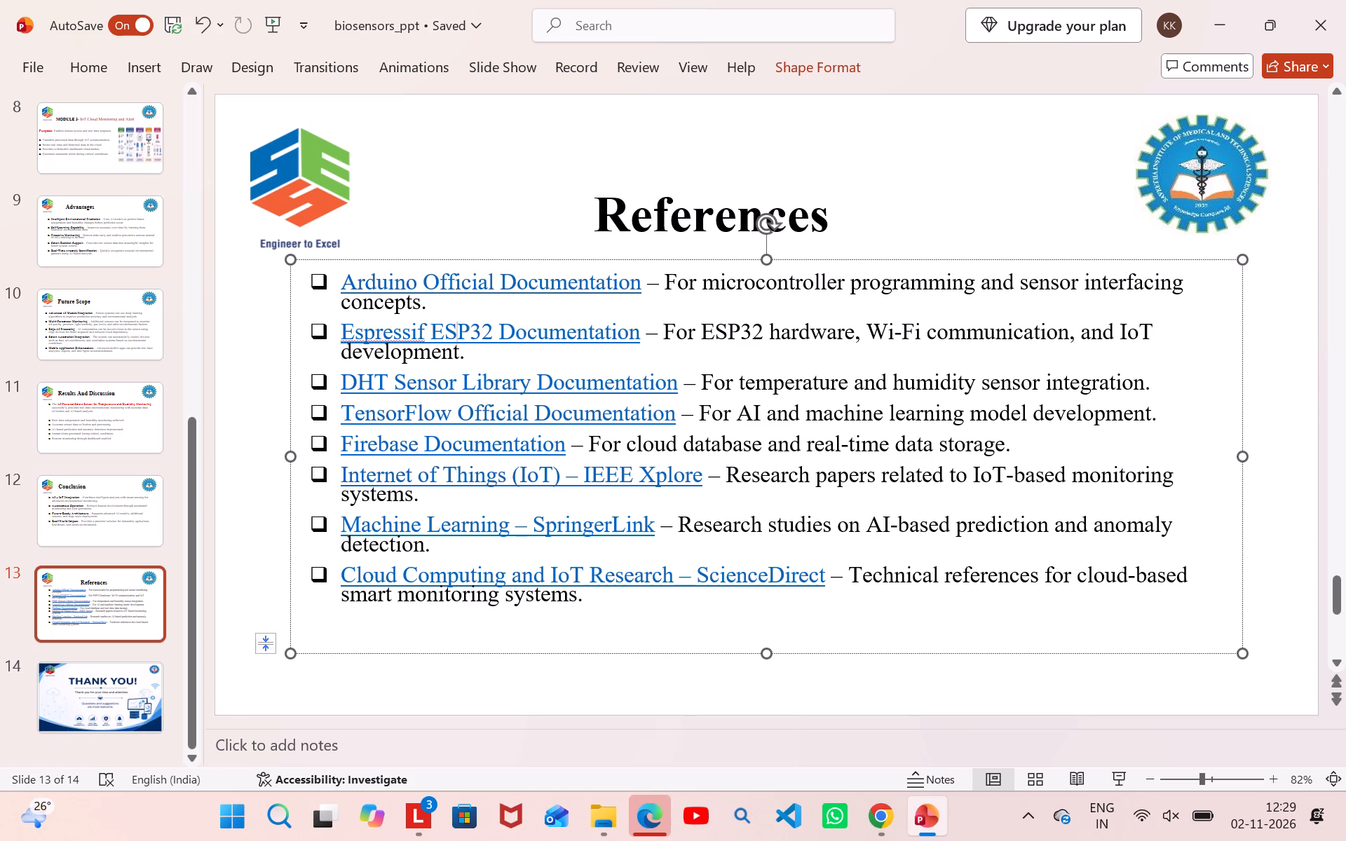
# Change the bullets of all four items on the Conclusion slide to the arrow style.
pyautogui.click(130, 529)
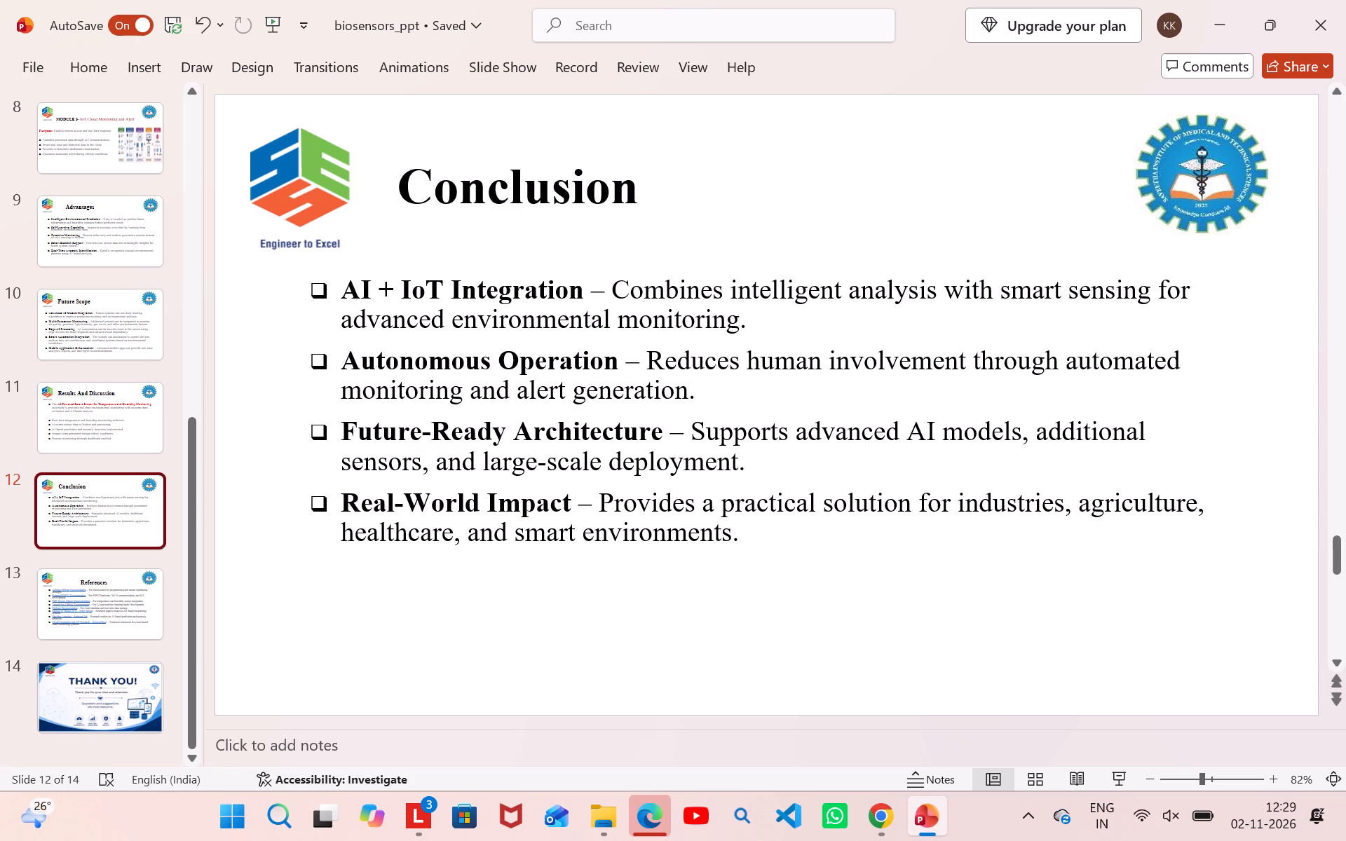
pyautogui.click(340, 294)
pyautogui.moveTo(340, 294); pyautogui.dragTo(759, 596)
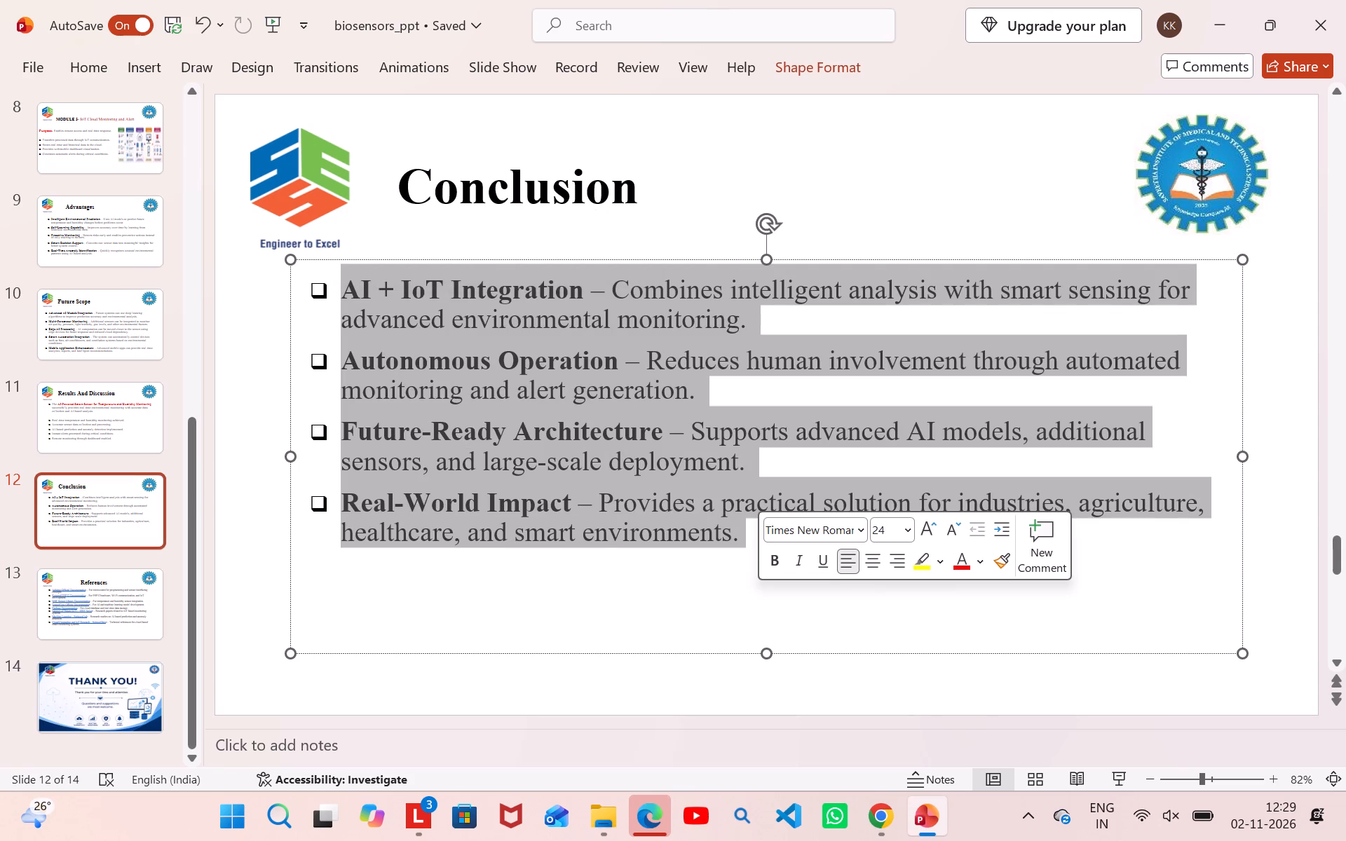
pyautogui.click(148, 72)
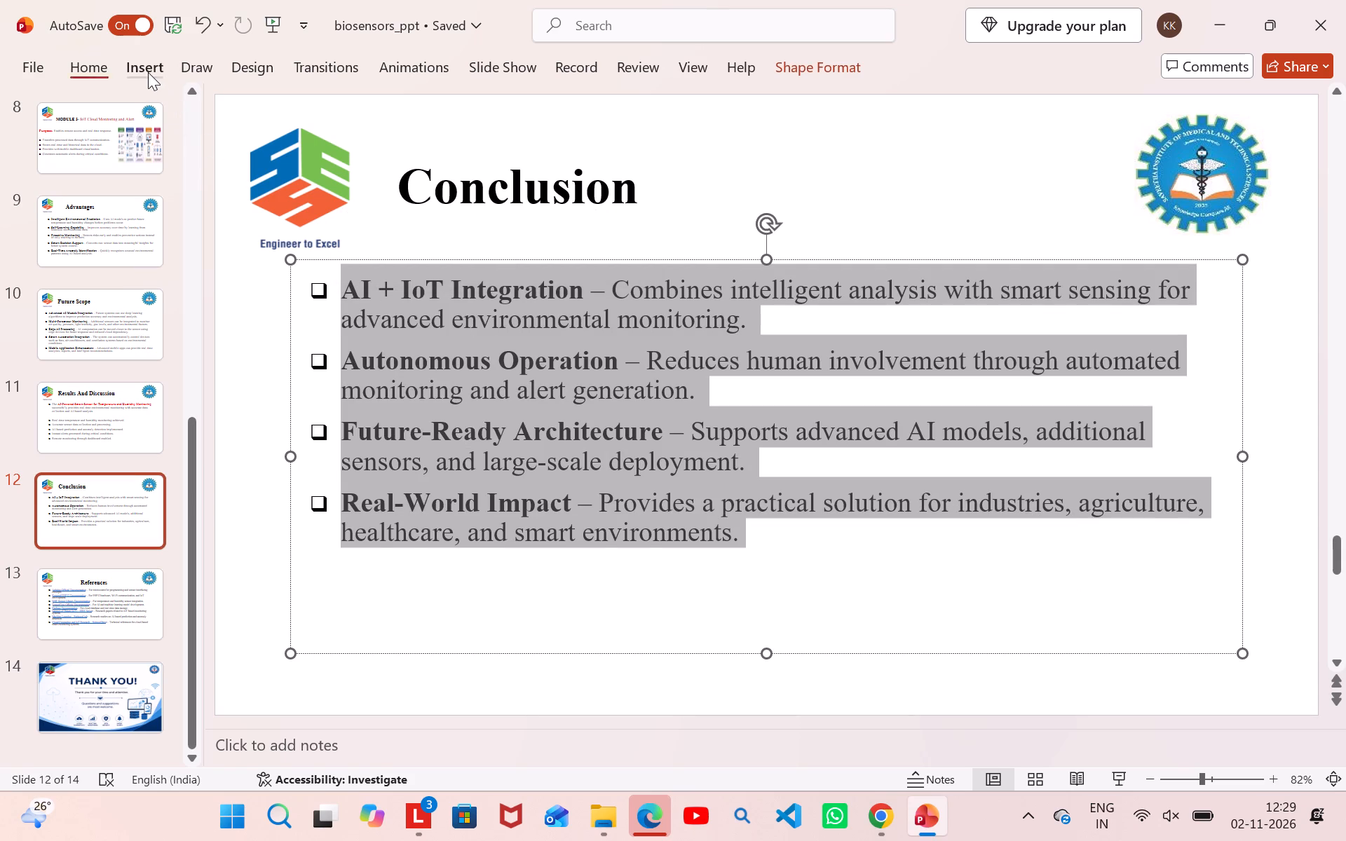
pyautogui.click(93, 72)
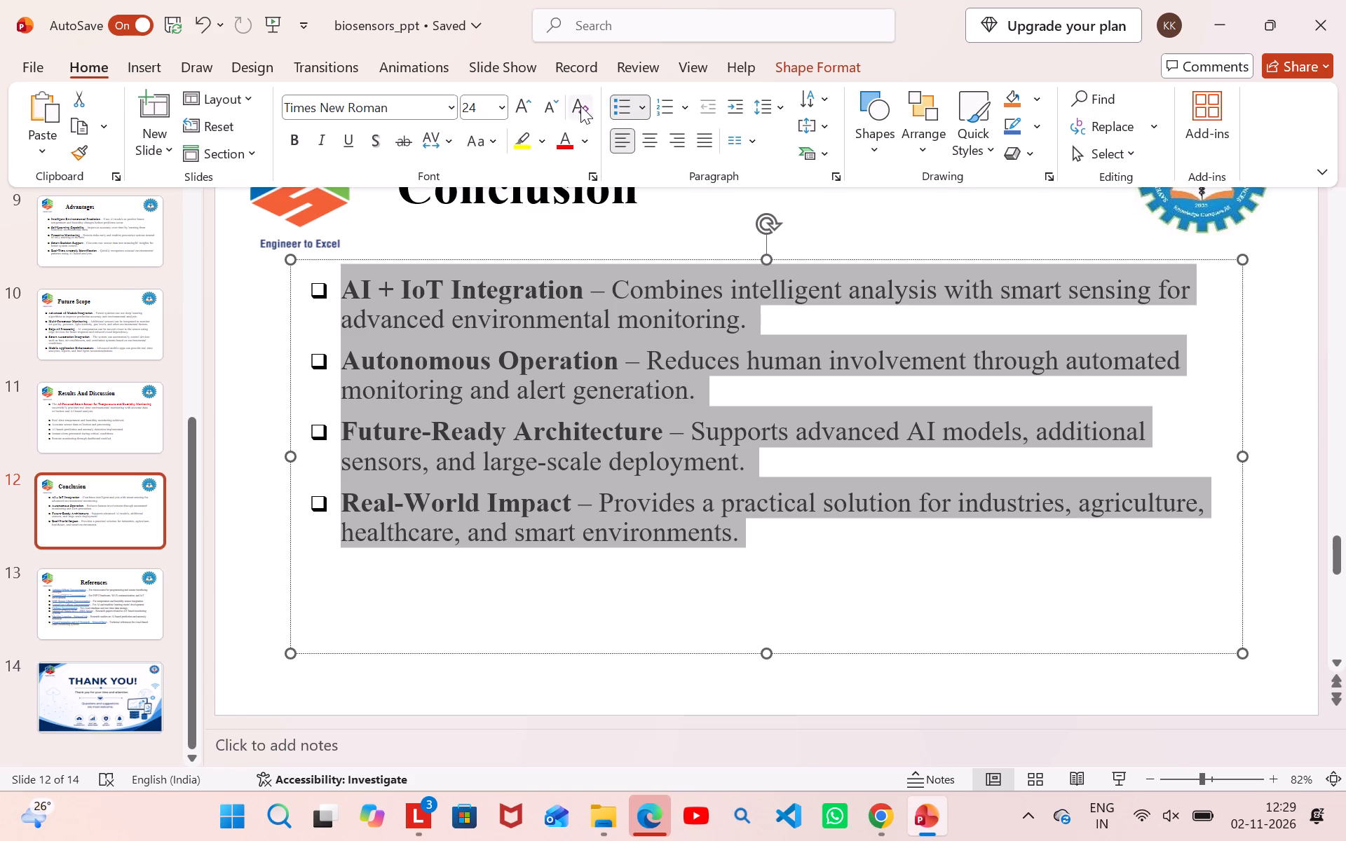
pyautogui.click(639, 104)
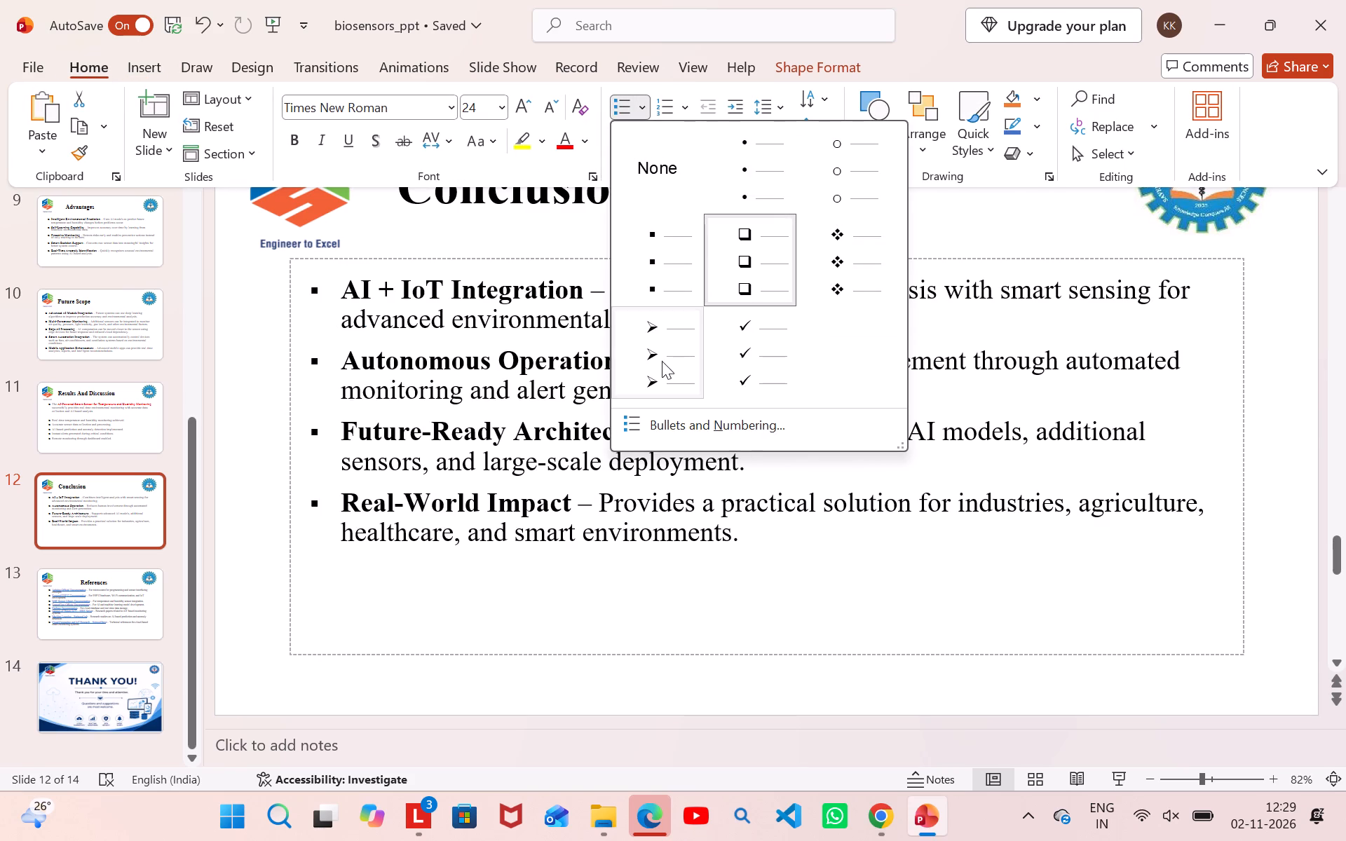
pyautogui.click(662, 361)
pyautogui.click(412, 580)
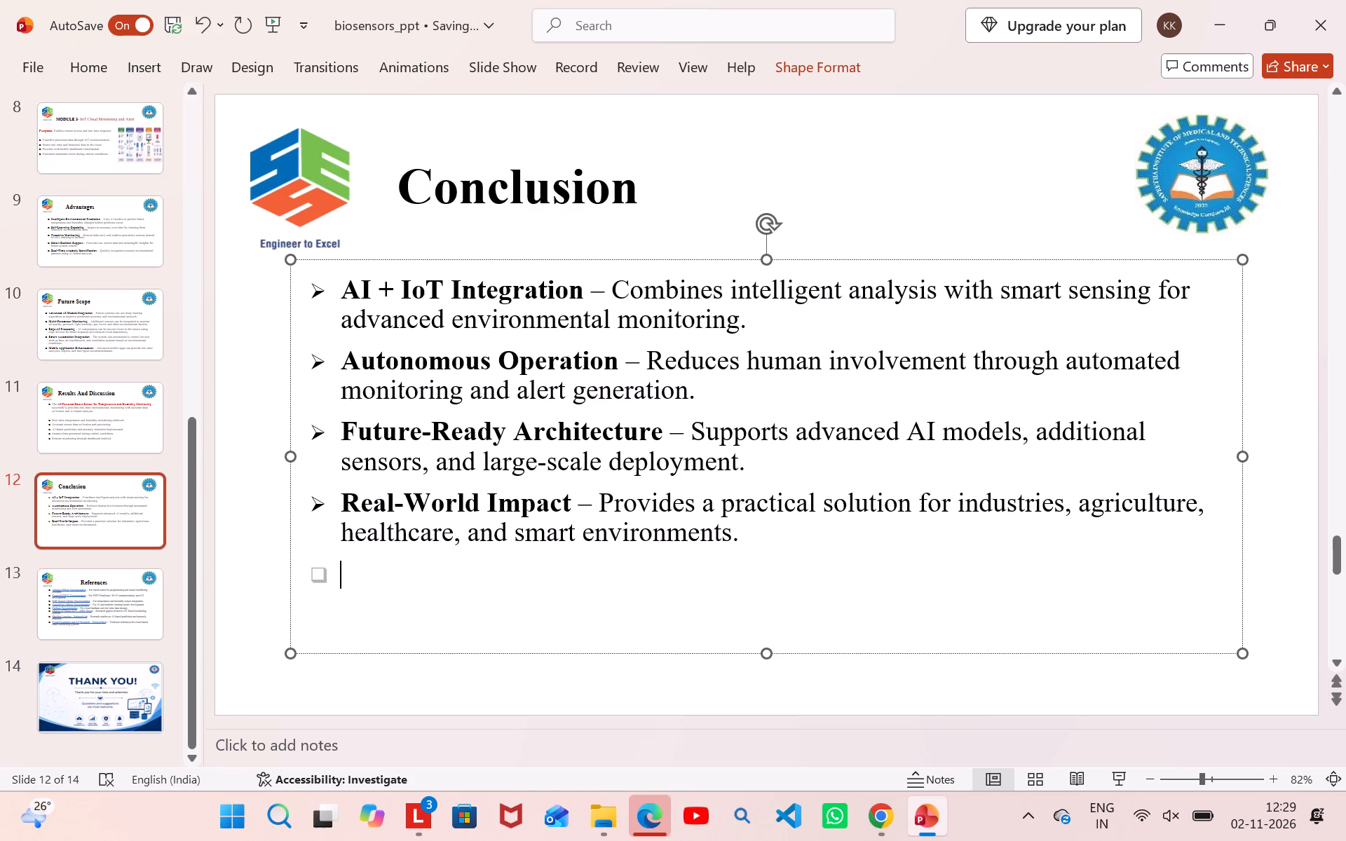
# Move the Conclusion slide's bullet list box down and slightly left, leaving more space beneath the title.
pyautogui.click(507, 261)
pyautogui.moveTo(507, 261); pyautogui.dragTo(473, 334)
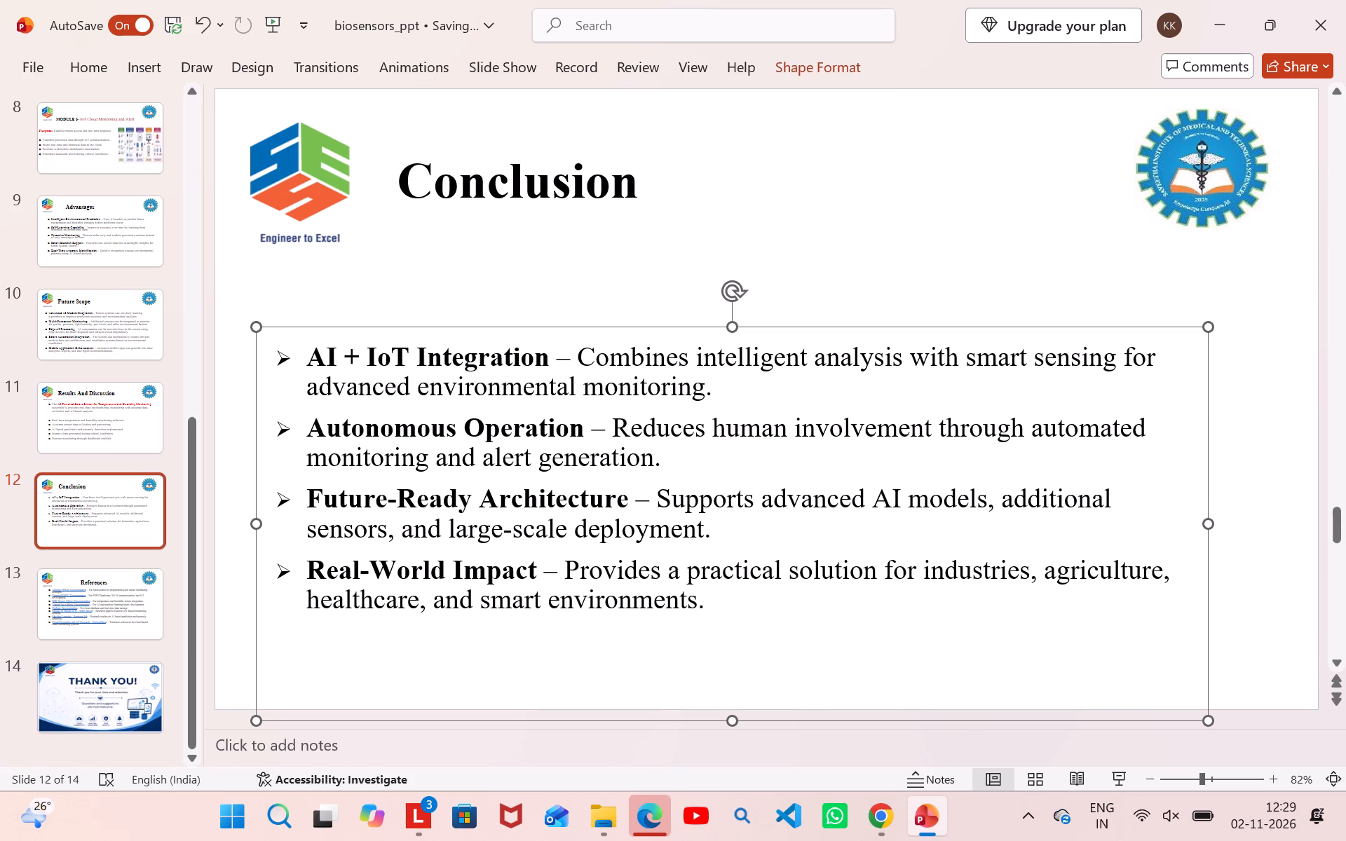
# Move the Conclusion title box right and down towards the slide's centre and narrow it around the word Conclusion.
pyautogui.click(583, 164)
pyautogui.moveTo(611, 121); pyautogui.dragTo(676, 159)
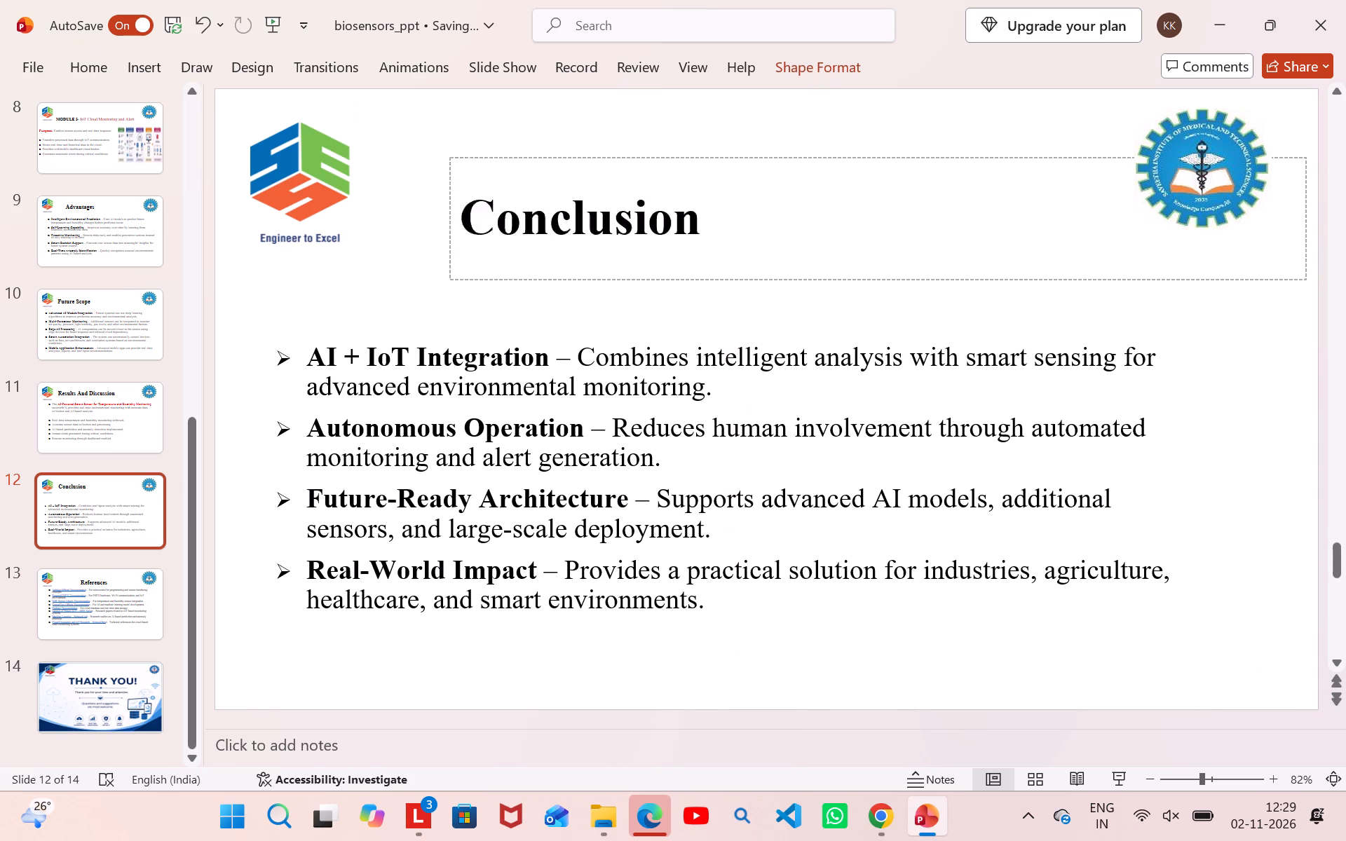
pyautogui.moveTo(676, 159); pyautogui.dragTo(784, 175)
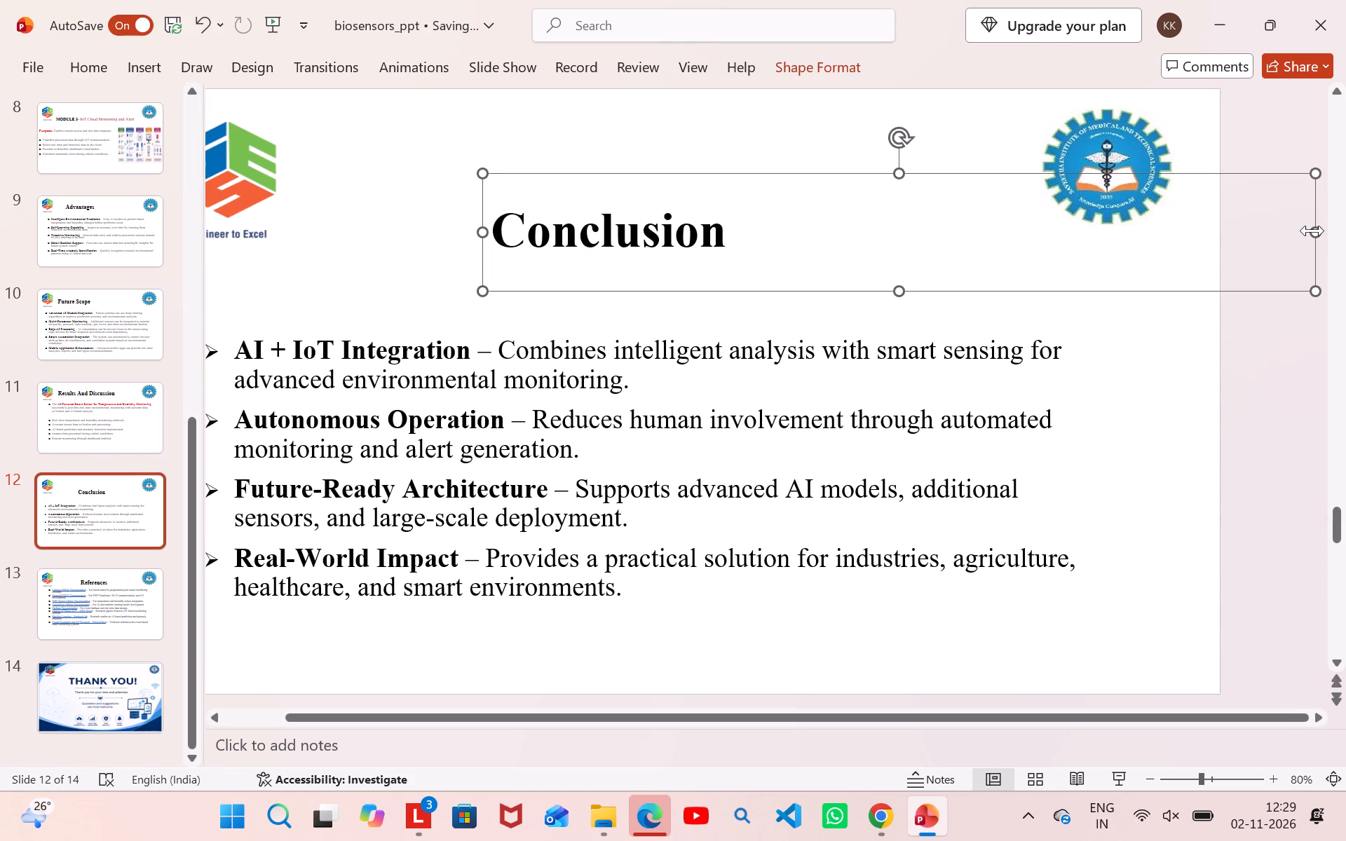
pyautogui.moveTo(1313, 229); pyautogui.dragTo(808, 313)
pyautogui.click(501, 306)
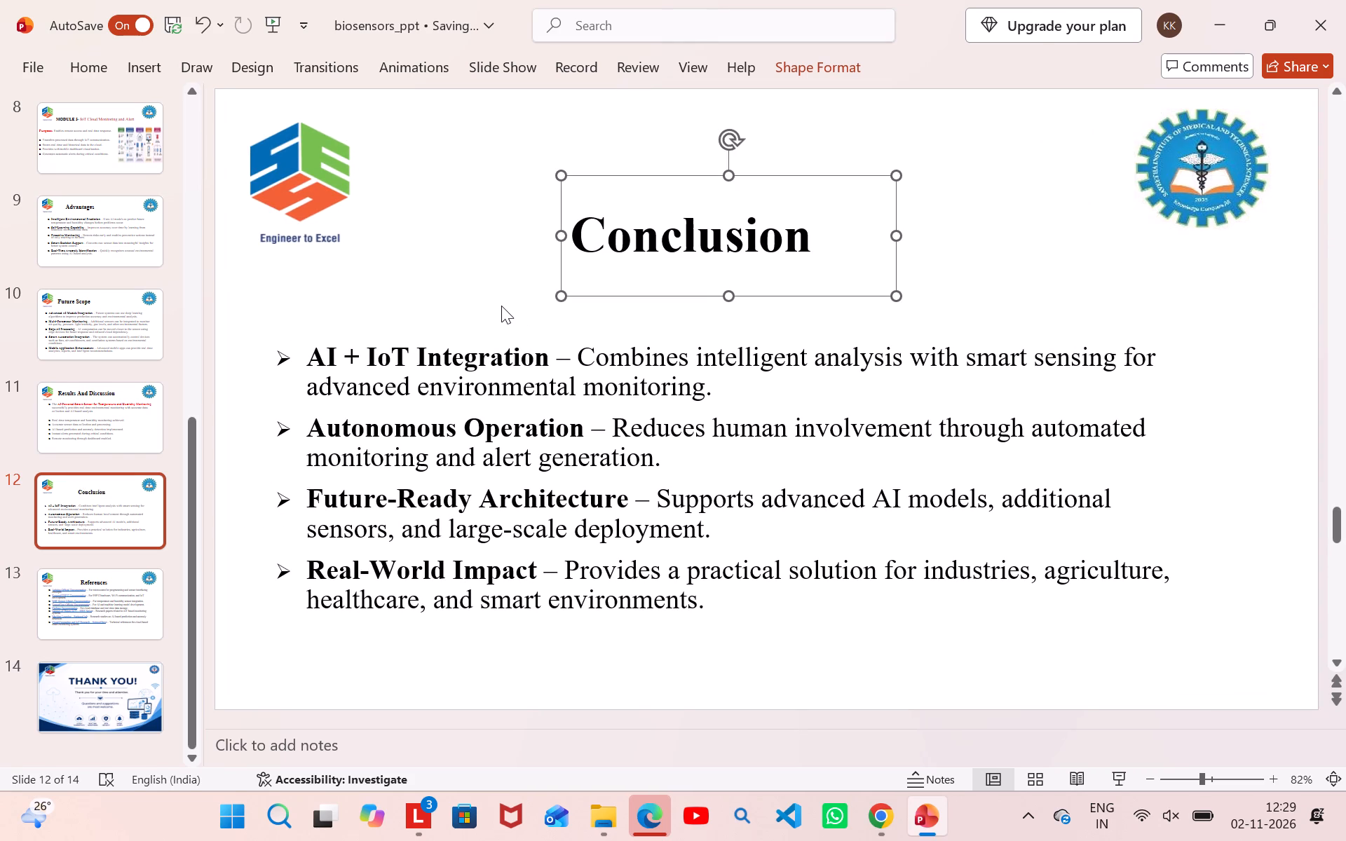
# On the References slide, move the list box down and slightly left, clear of the title, and widen it slightly.
pyautogui.click(106, 603)
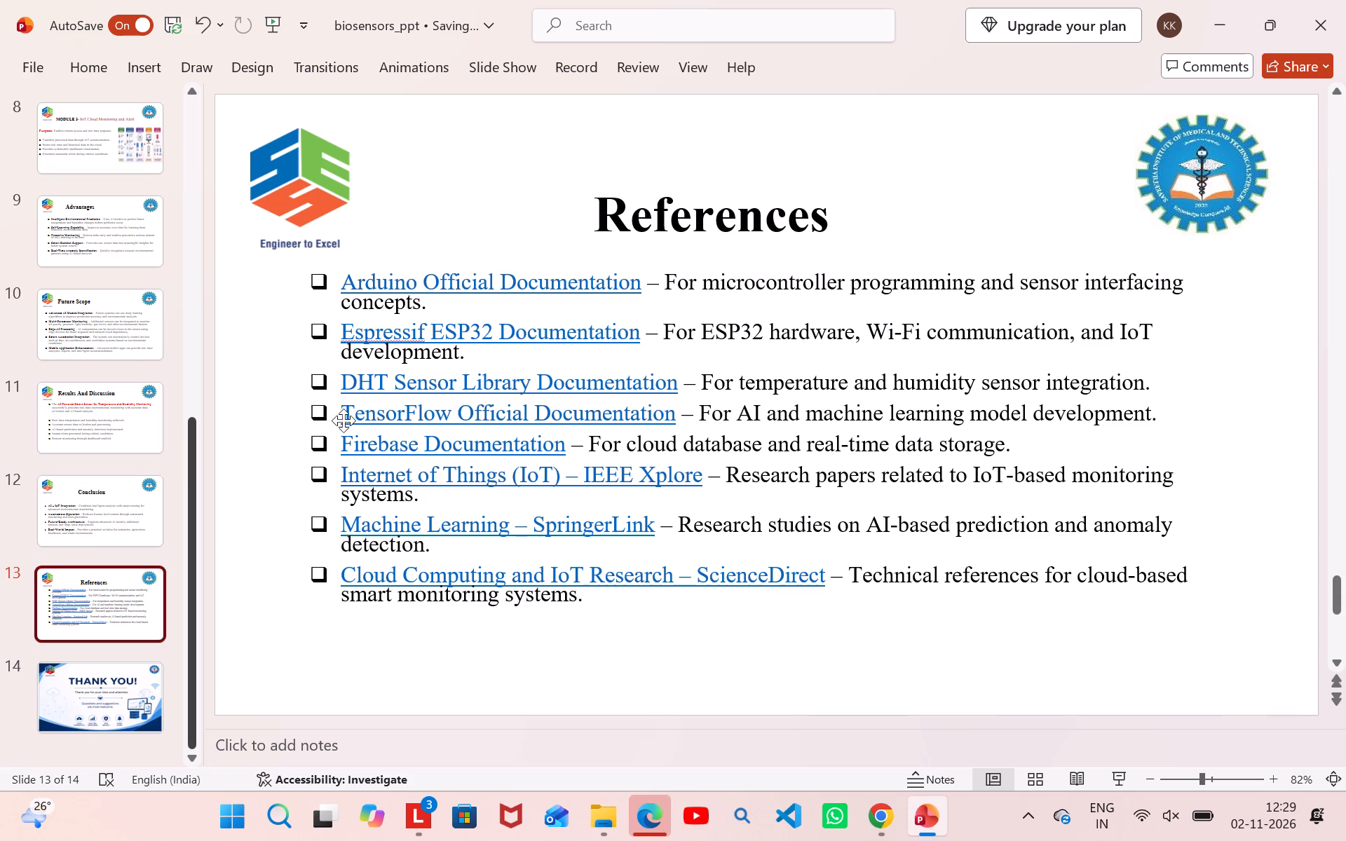
pyautogui.click(591, 250)
pyautogui.moveTo(581, 259); pyautogui.dragTo(570, 282)
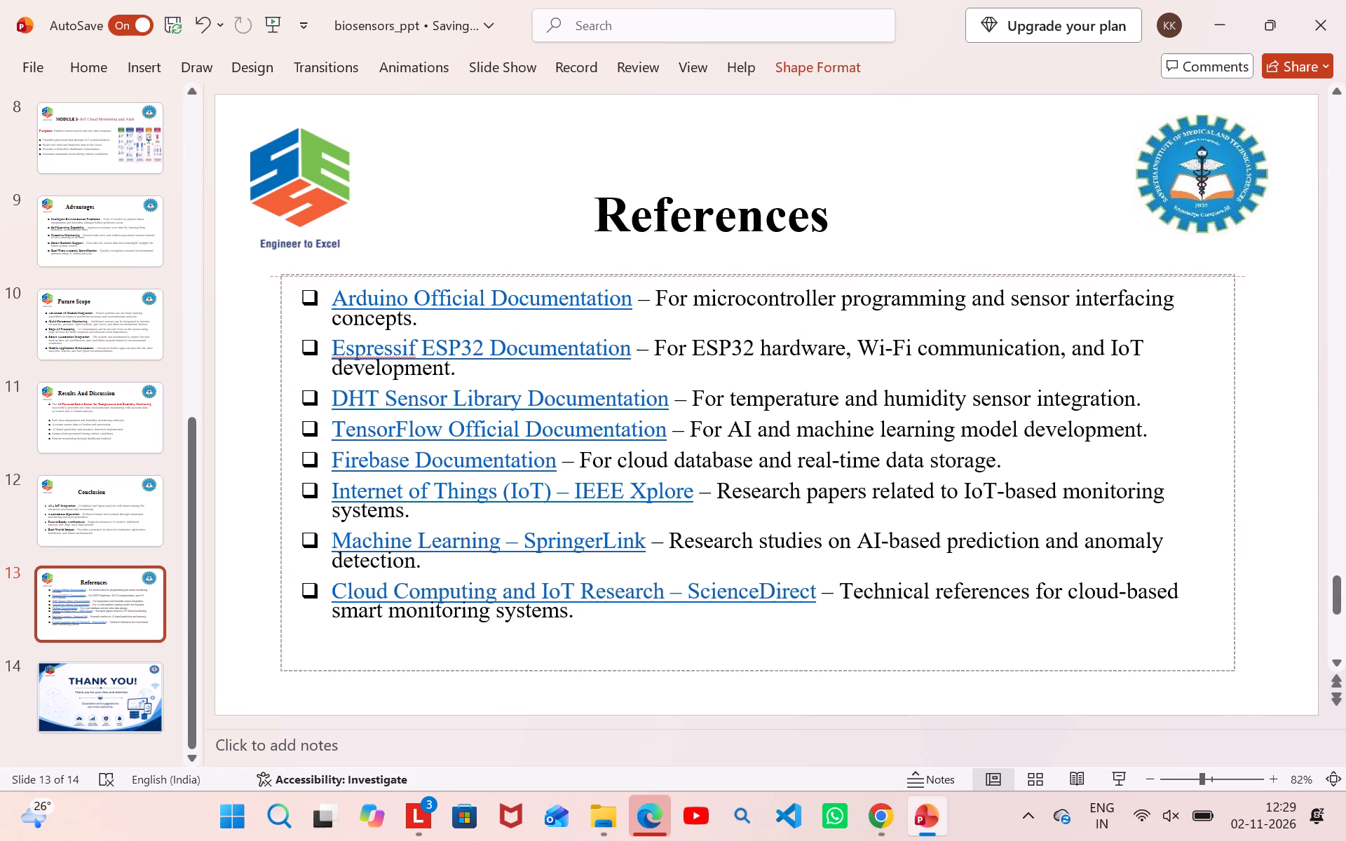
pyautogui.moveTo(570, 282); pyautogui.dragTo(558, 299)
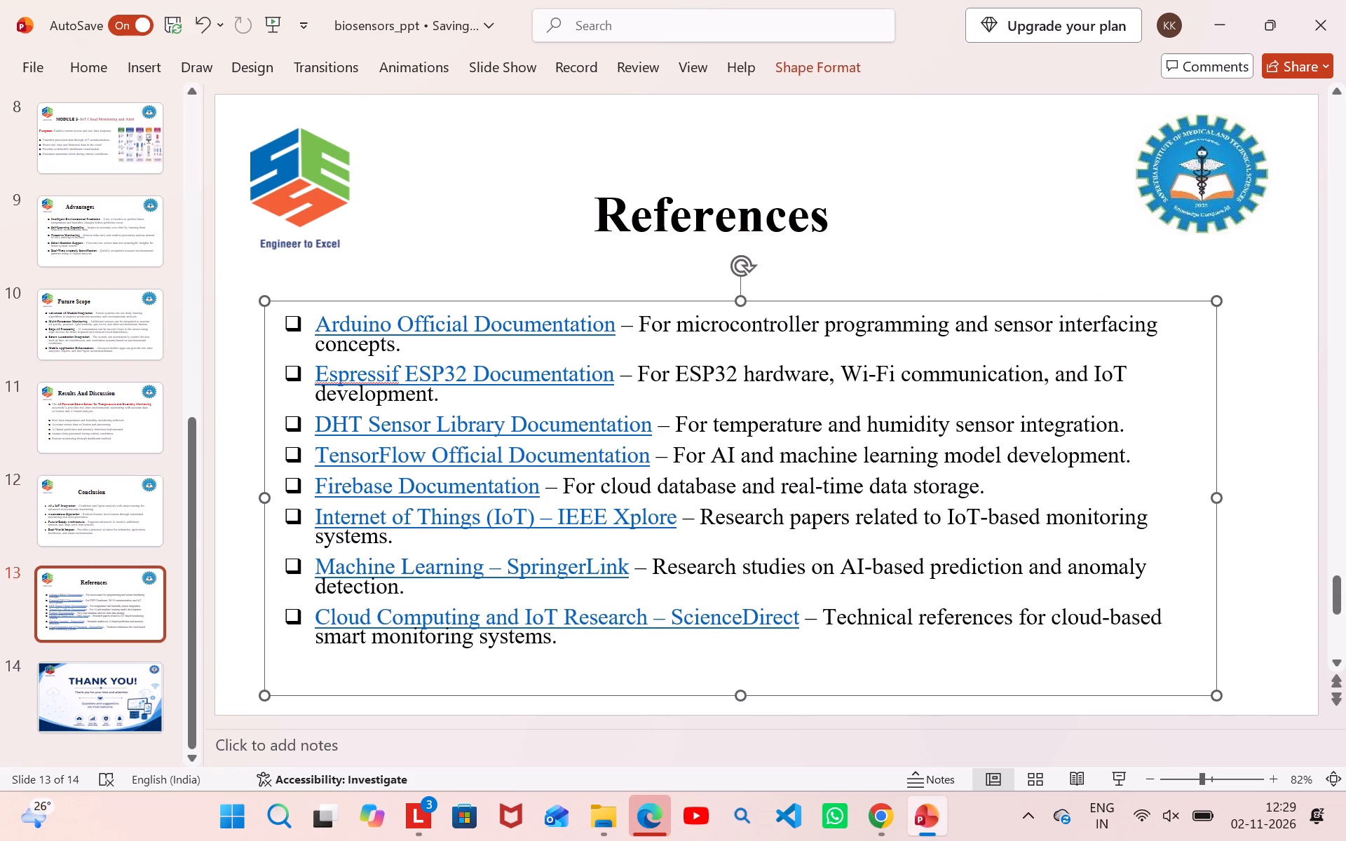
pyautogui.moveTo(1218, 498); pyautogui.dragTo(1192, 556)
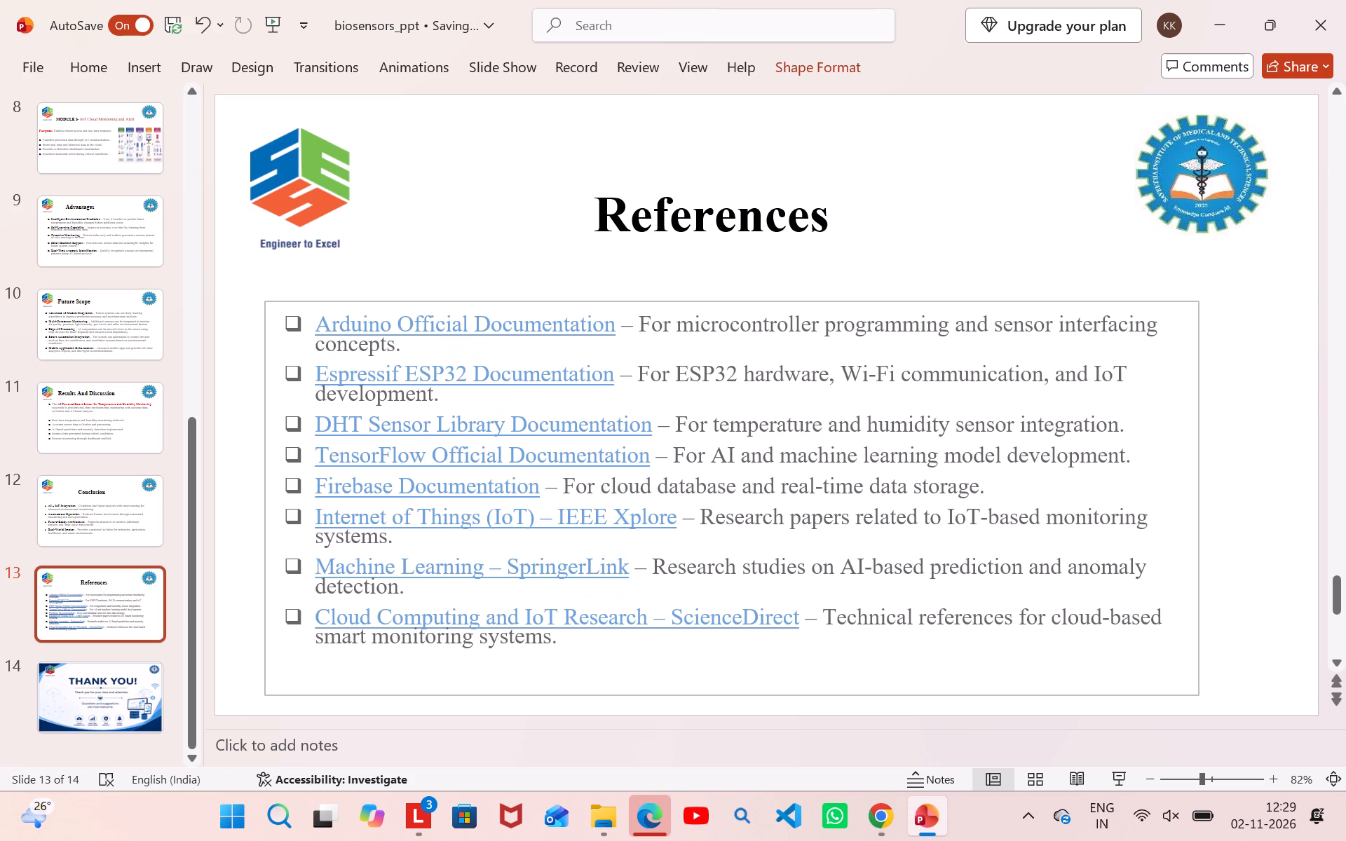
pyautogui.moveTo(1192, 556); pyautogui.dragTo(1223, 543)
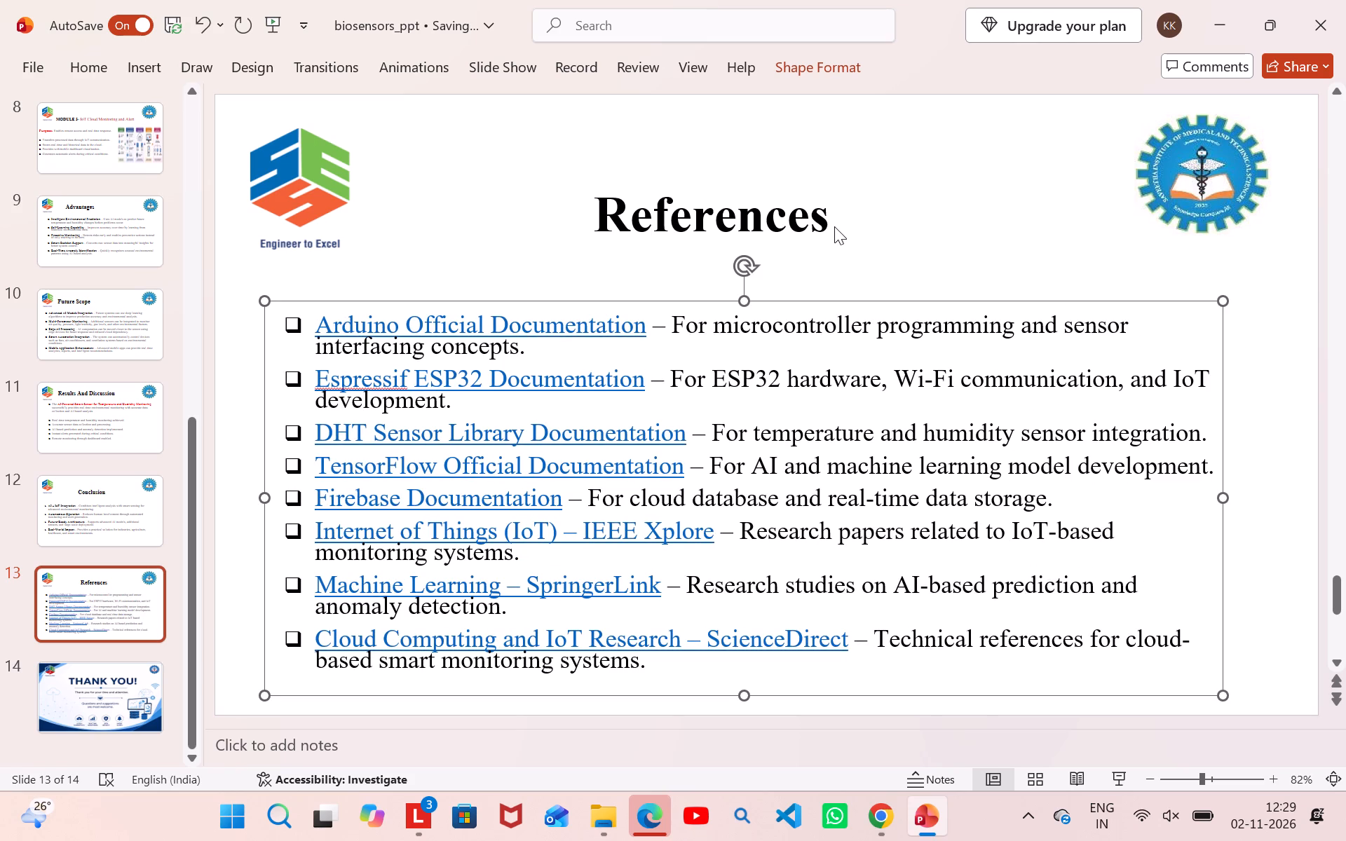
# Shift the References title box slightly right so it sits centred above the reference list.
pyautogui.click(834, 226)
pyautogui.click(763, 216)
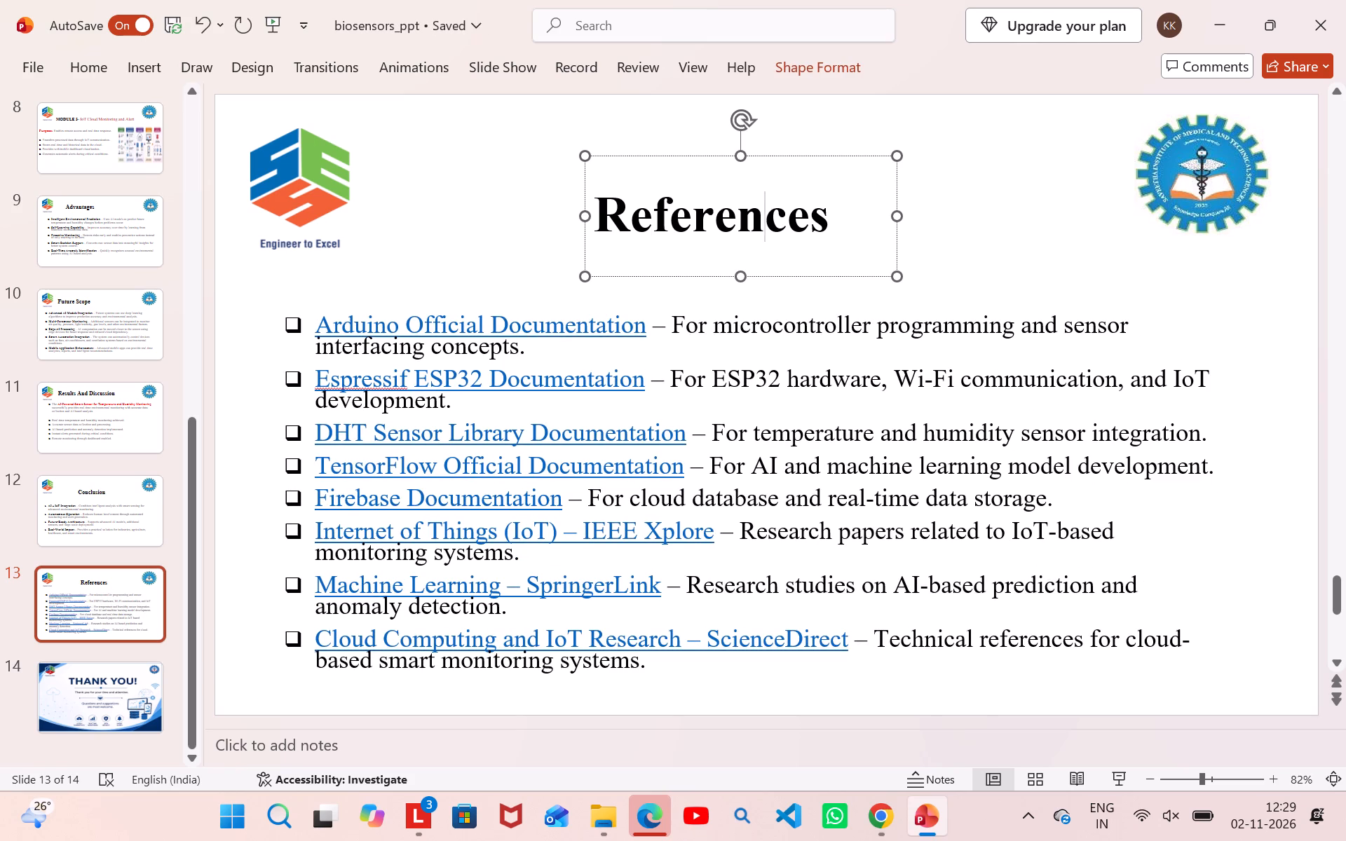
pyautogui.moveTo(766, 153); pyautogui.dragTo(782, 154)
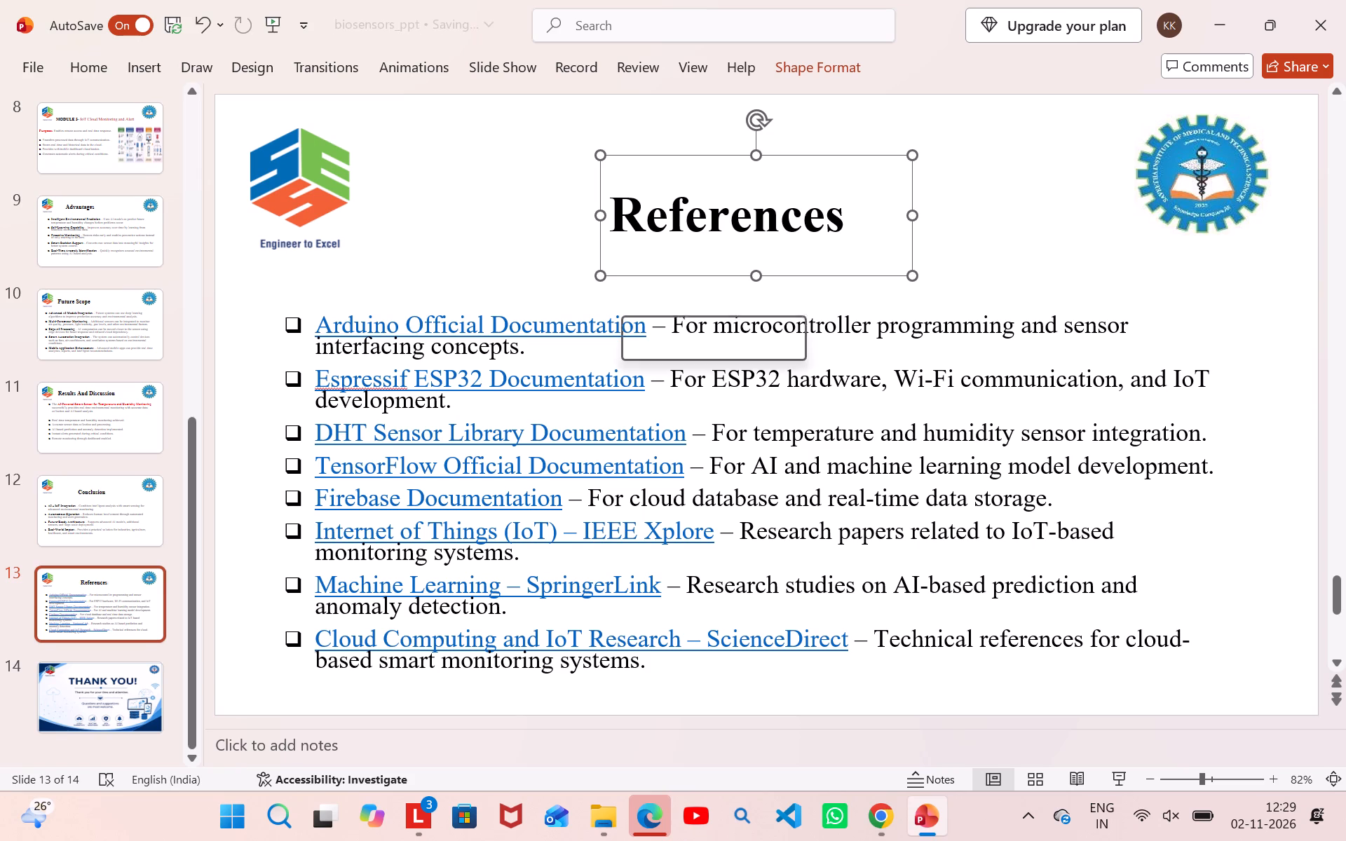
# Nudge the Conclusion slide's bullet list box slightly upwards so it fits within the slide.
pyautogui.click(133, 523)
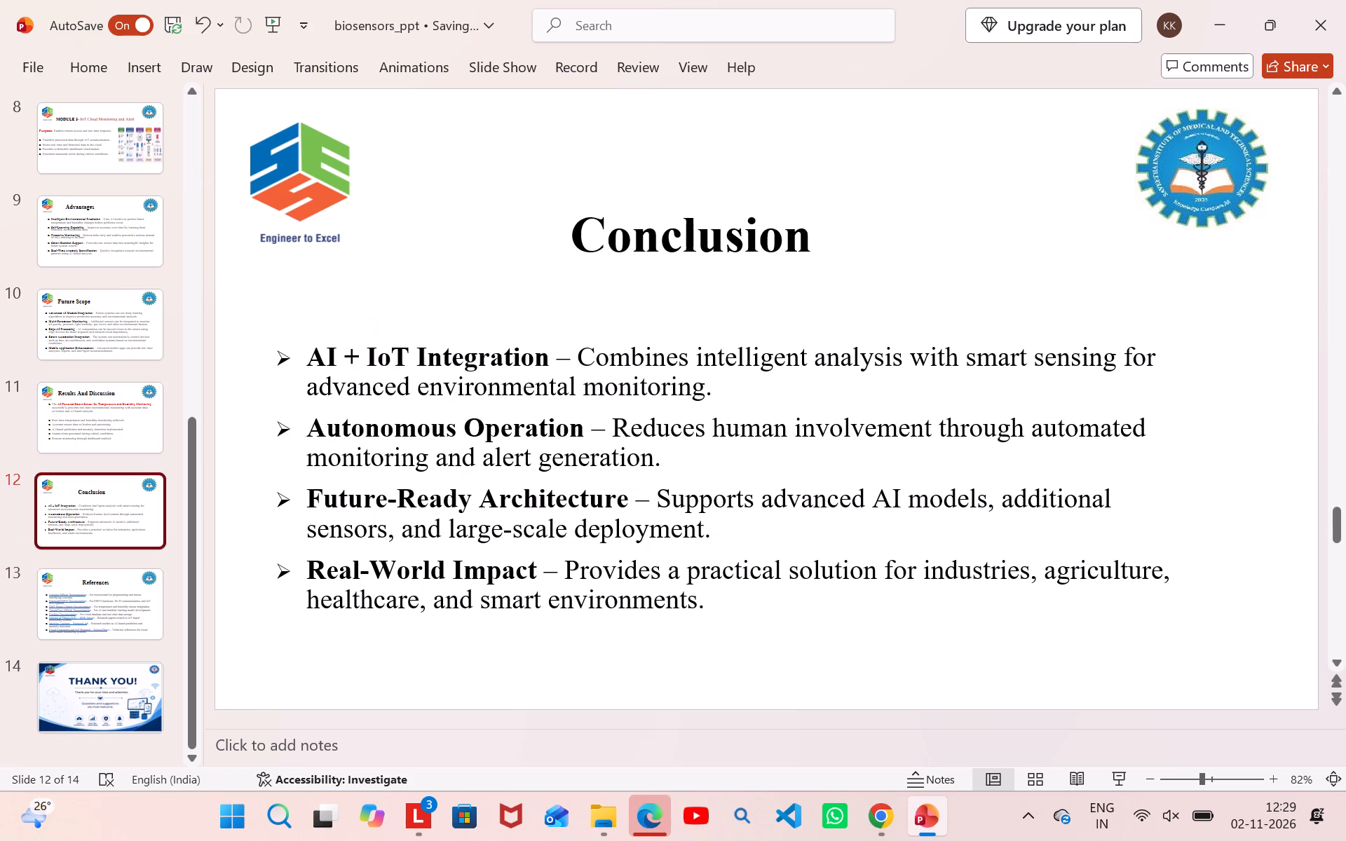
pyautogui.click(481, 348)
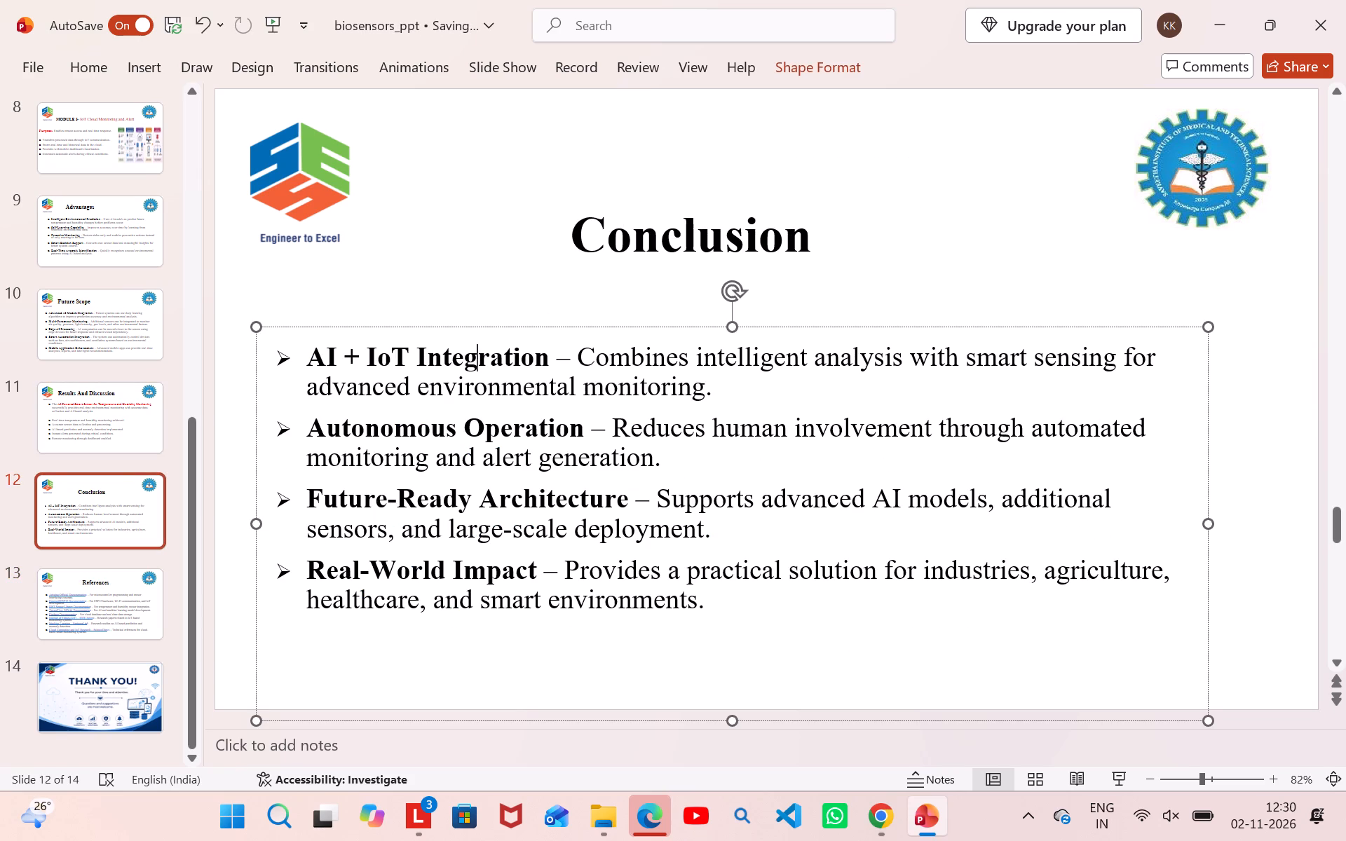
pyautogui.moveTo(545, 327); pyautogui.dragTo(545, 319)
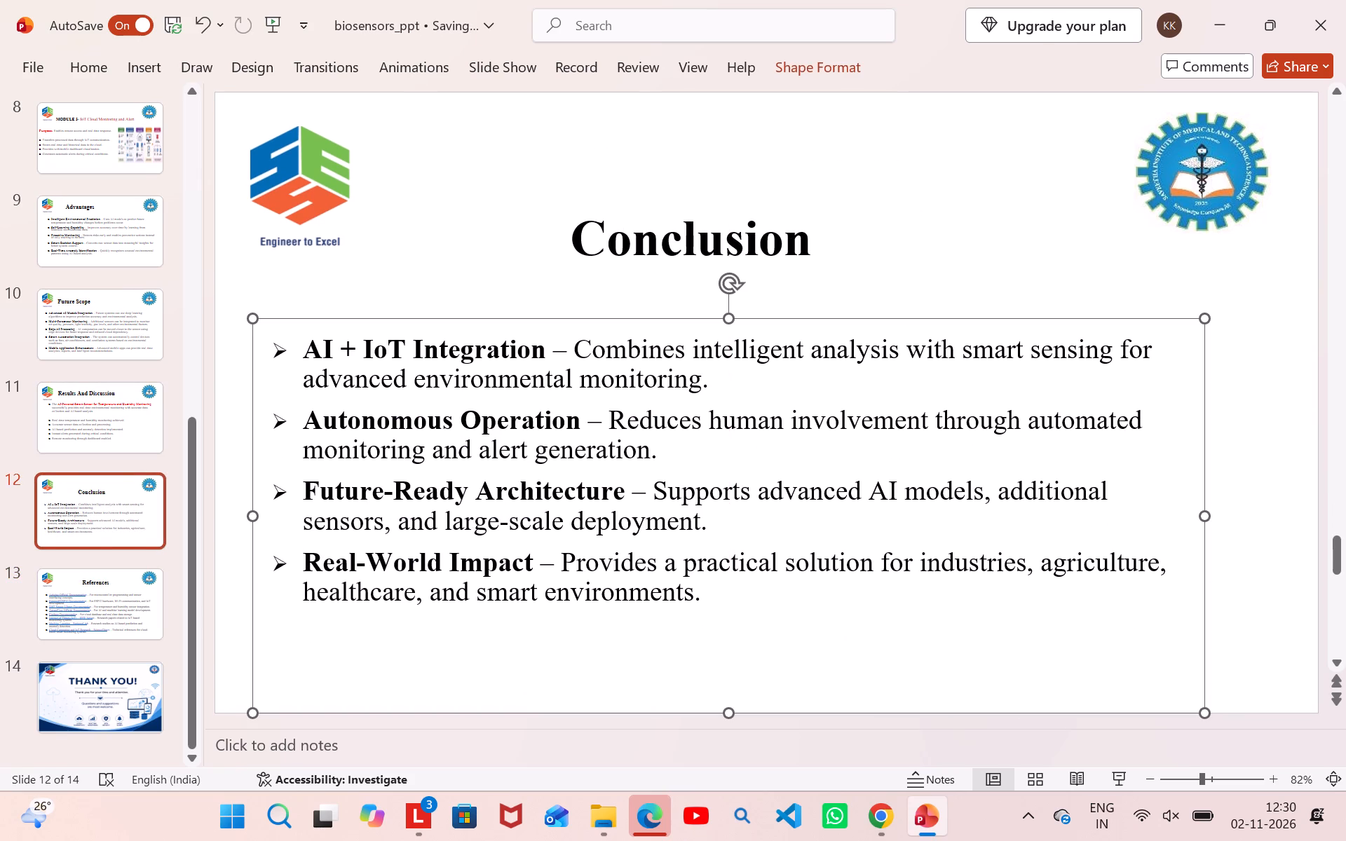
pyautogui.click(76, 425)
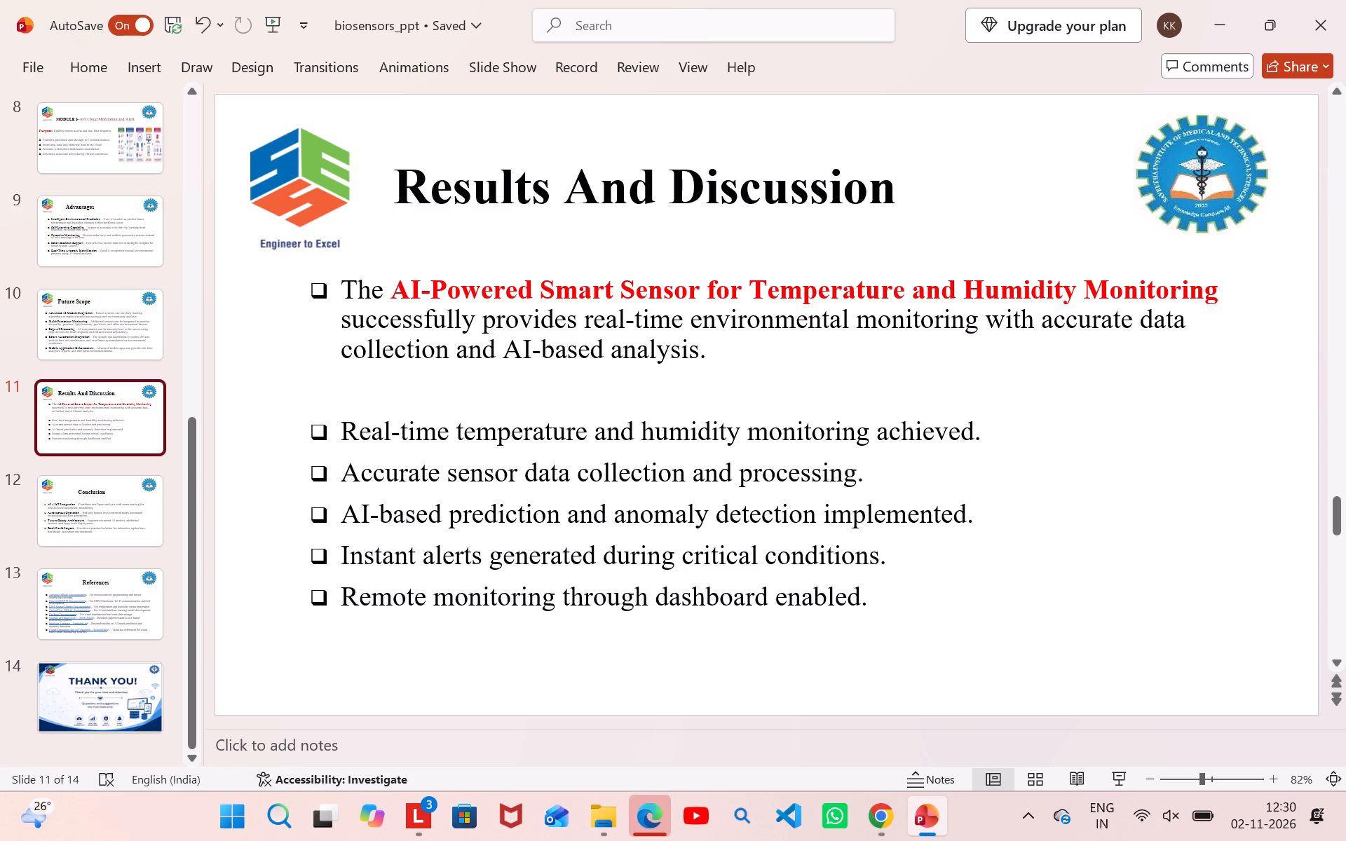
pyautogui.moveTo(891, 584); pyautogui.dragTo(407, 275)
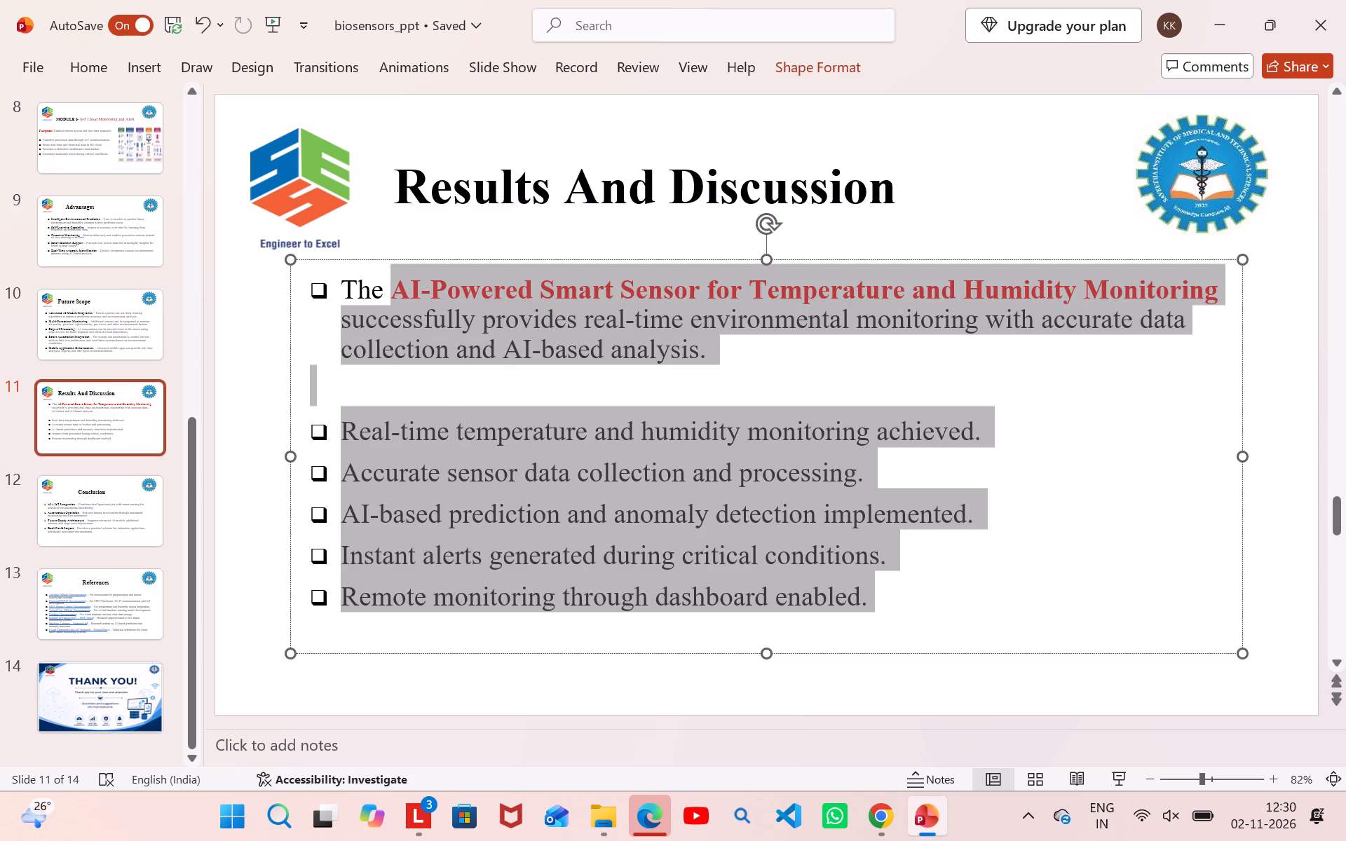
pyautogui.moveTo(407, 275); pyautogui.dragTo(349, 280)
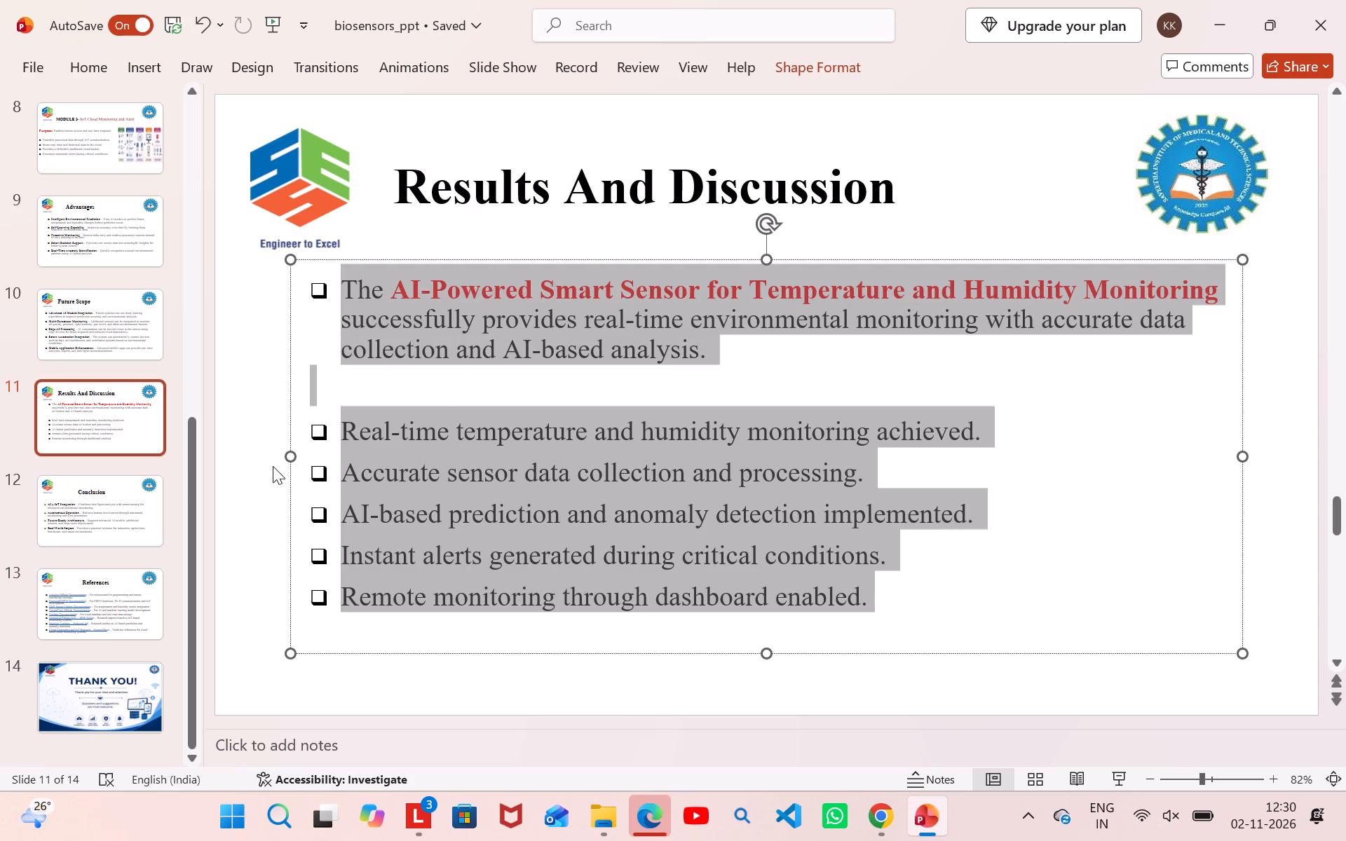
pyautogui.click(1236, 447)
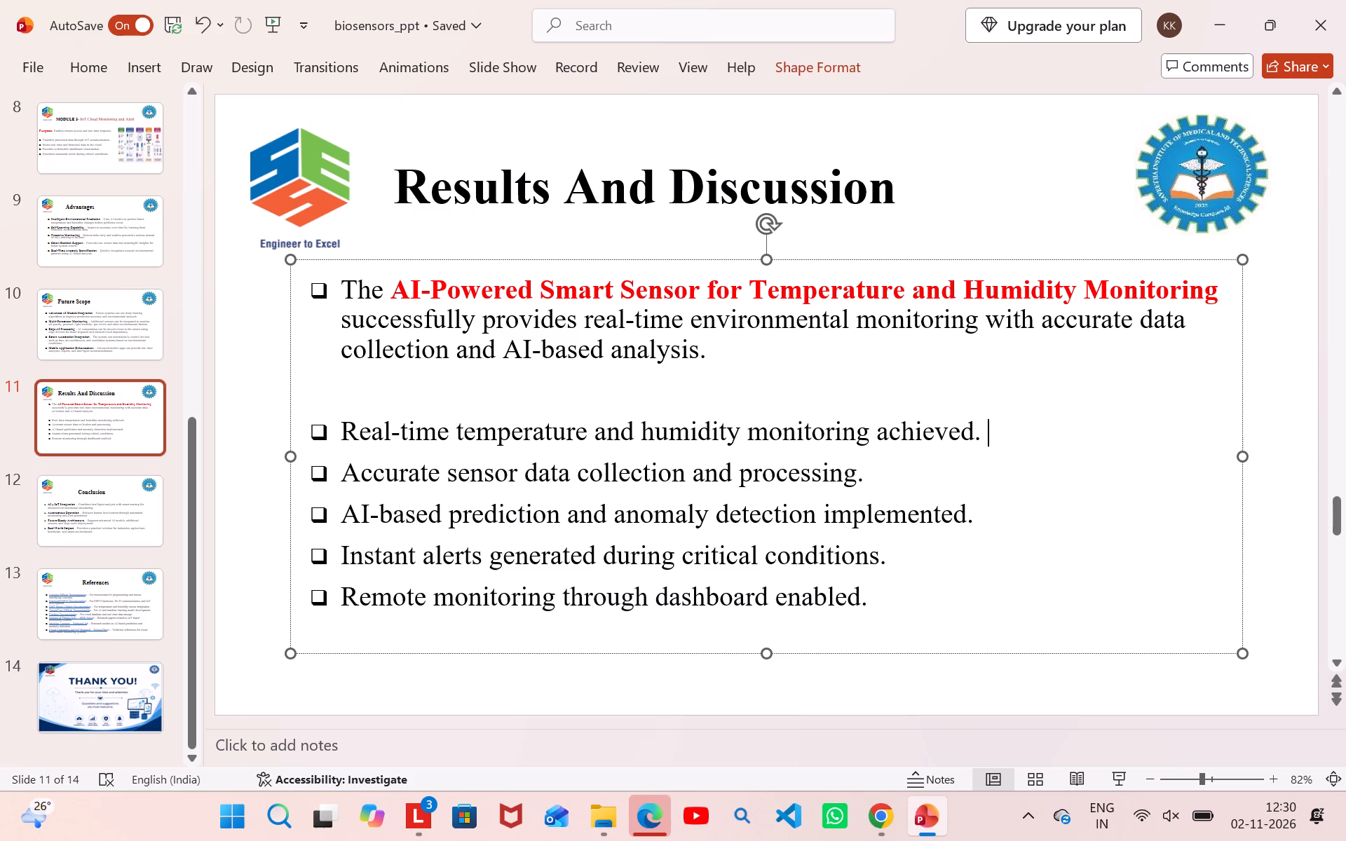
# On the Advantages slide, move the title box right and slightly down to centre it, and narrow the box around the word Advantages.
pyautogui.click(67, 284)
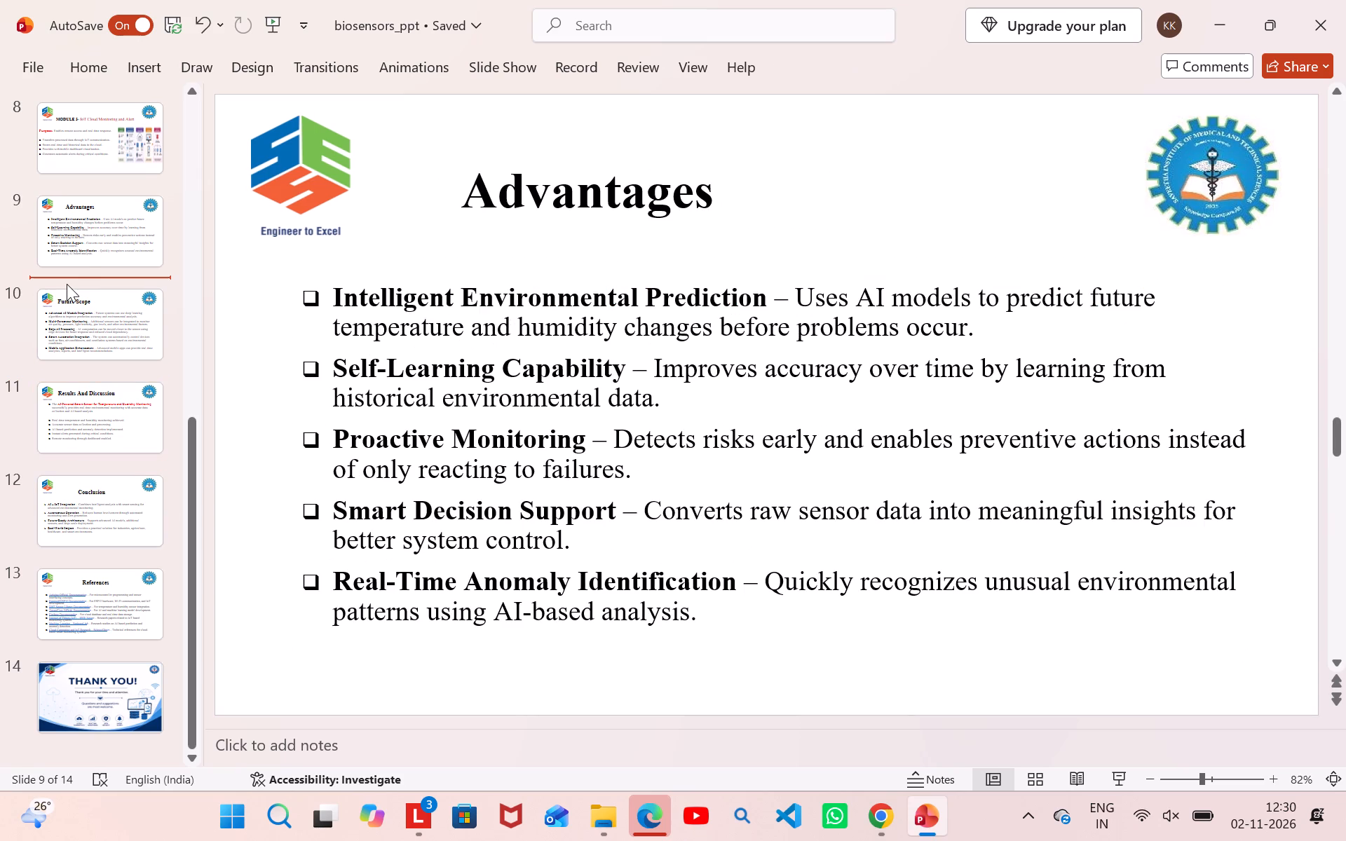
pyautogui.click(62, 242)
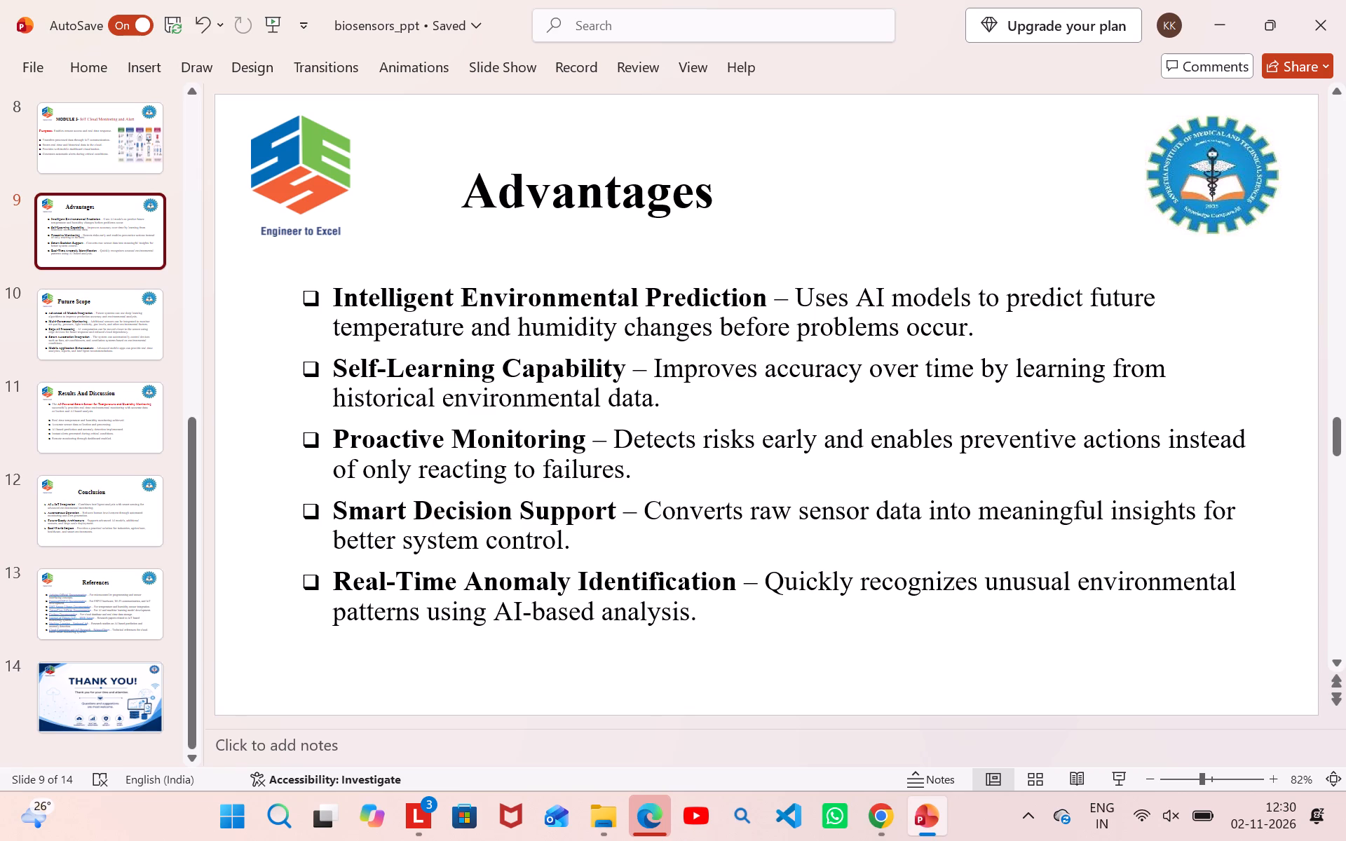
pyautogui.click(406, 339)
pyautogui.click(611, 187)
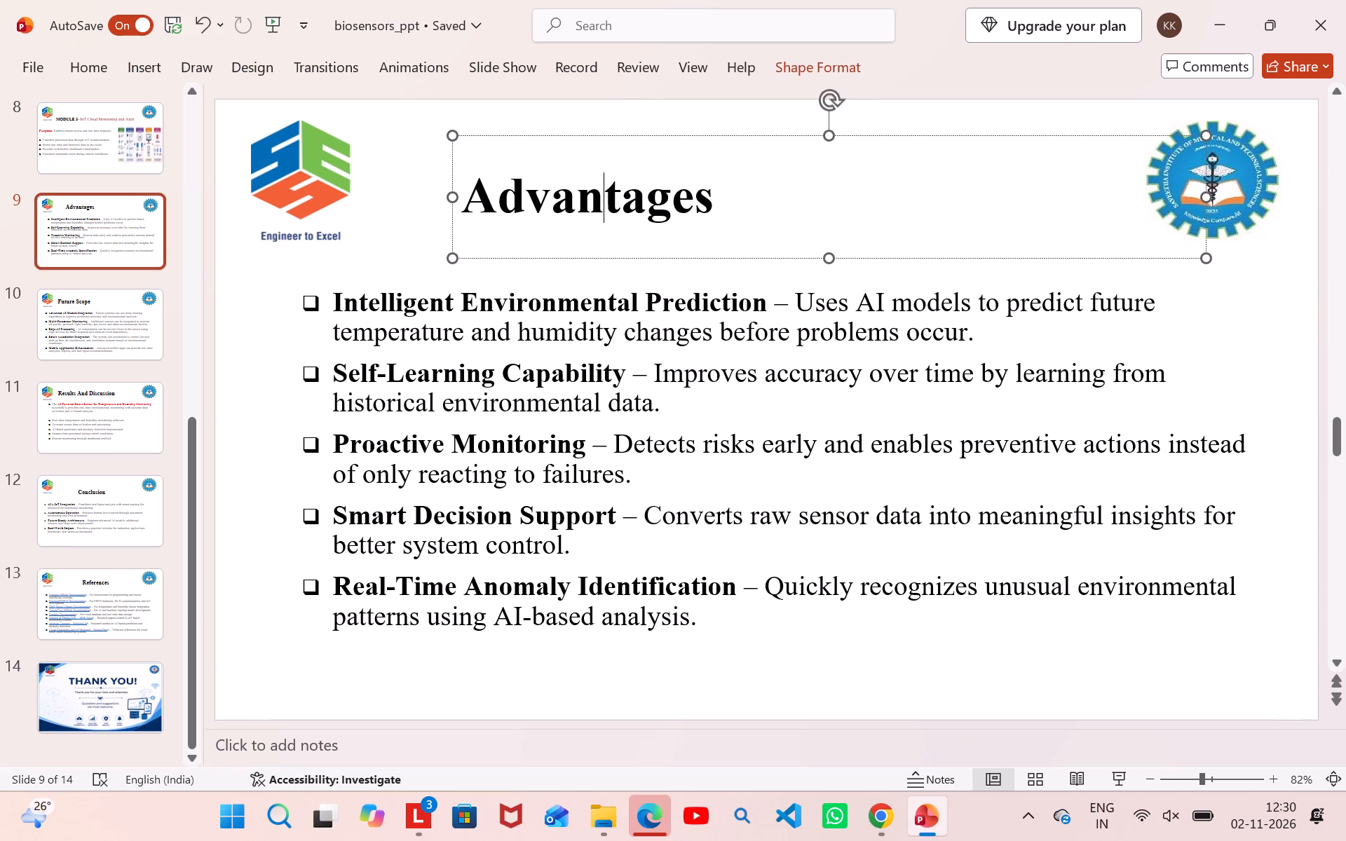
pyautogui.moveTo(641, 136); pyautogui.dragTo(805, 163)
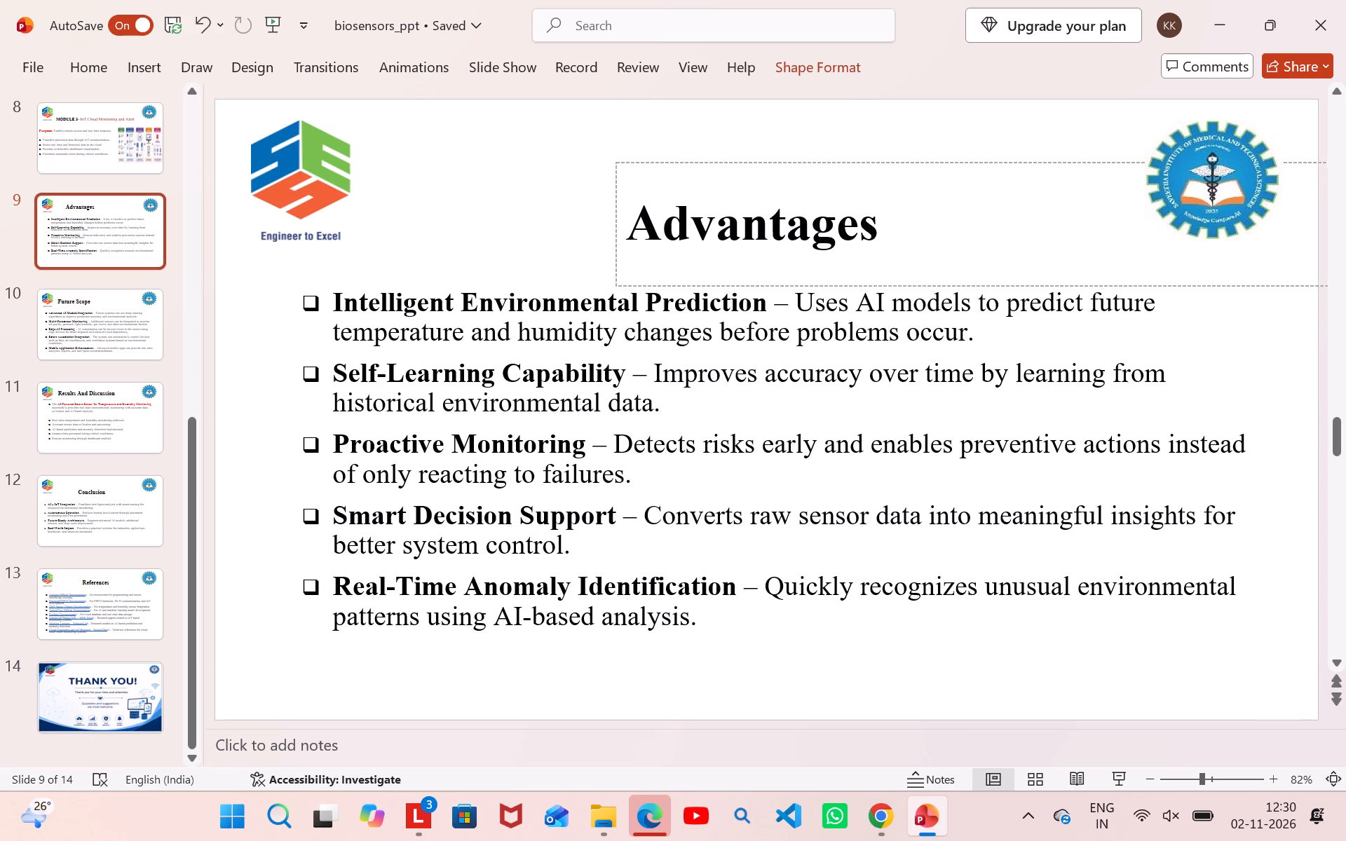
pyautogui.moveTo(805, 163); pyautogui.dragTo(806, 163)
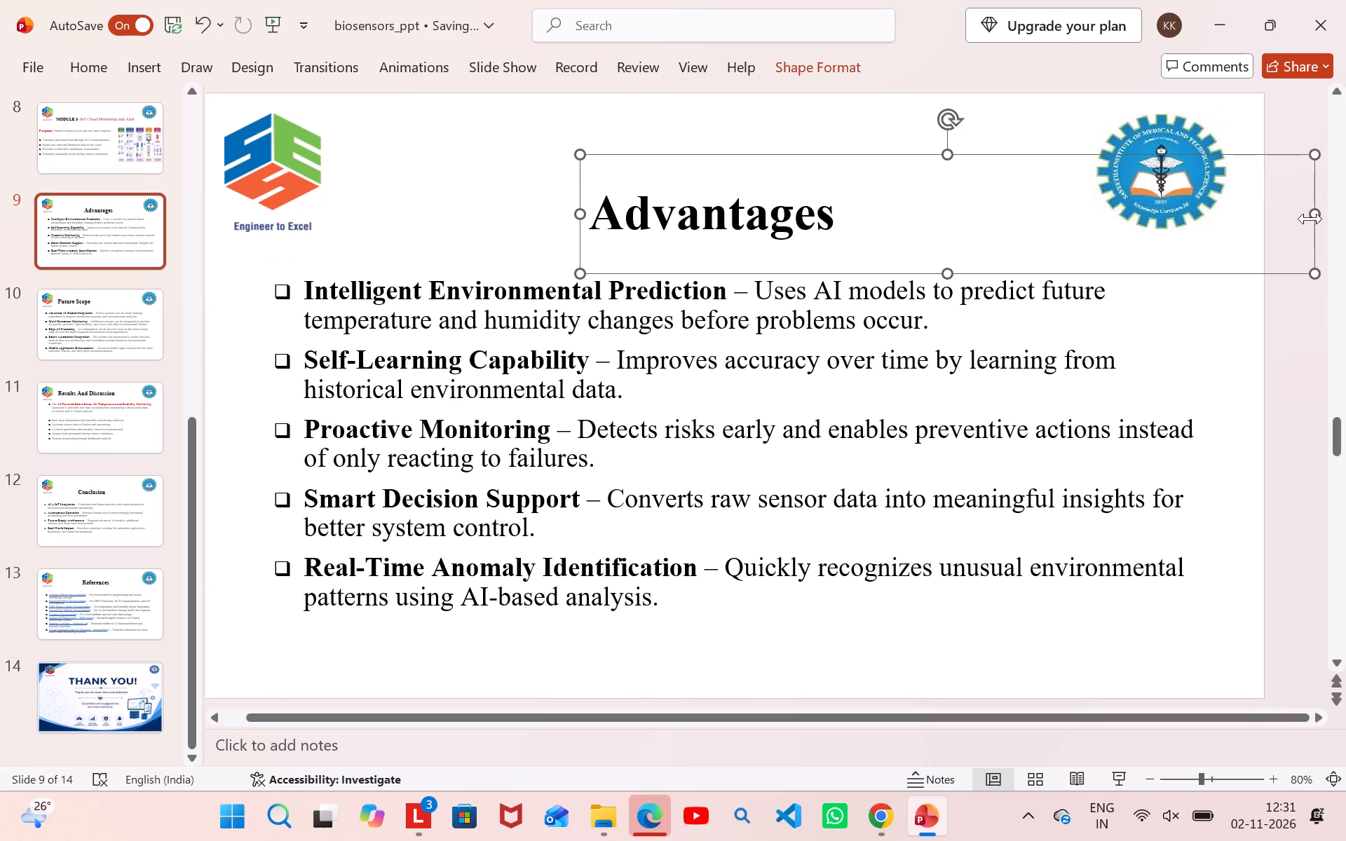
pyautogui.moveTo(1313, 221); pyautogui.dragTo(1254, 205)
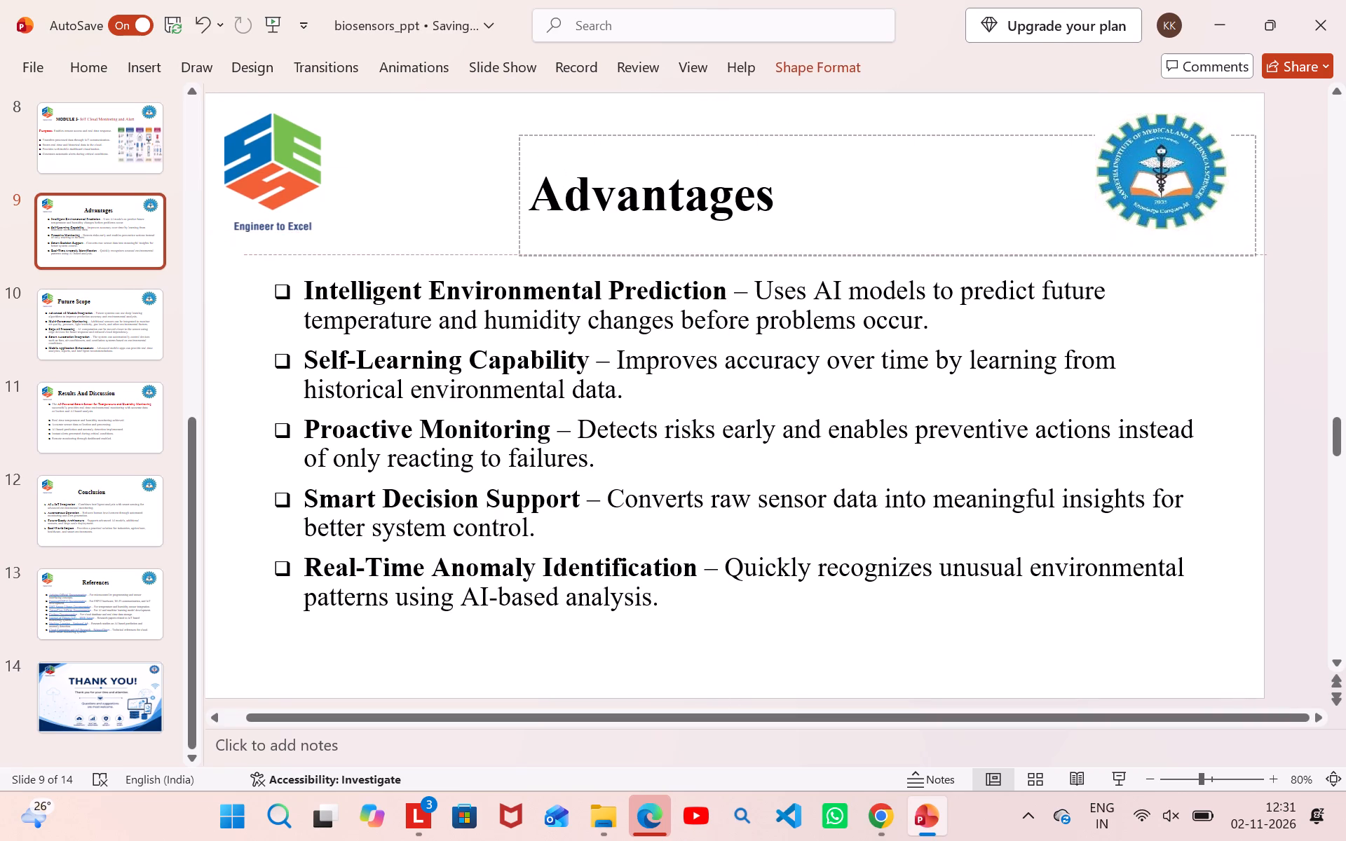
pyautogui.moveTo(1254, 205); pyautogui.dragTo(1264, 207)
pyautogui.moveTo(1321, 205); pyautogui.dragTo(1059, 214)
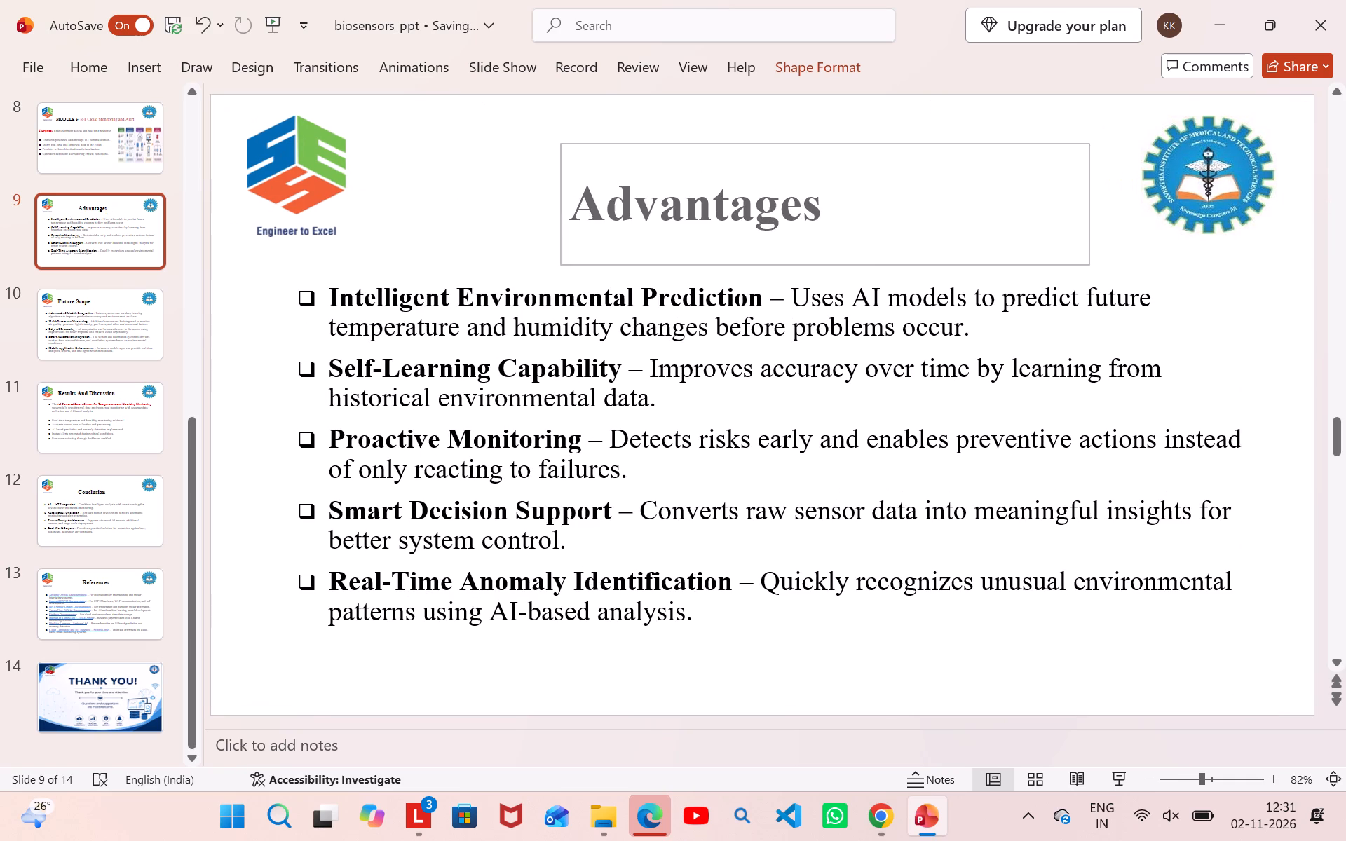
pyautogui.moveTo(1059, 214); pyautogui.dragTo(885, 133)
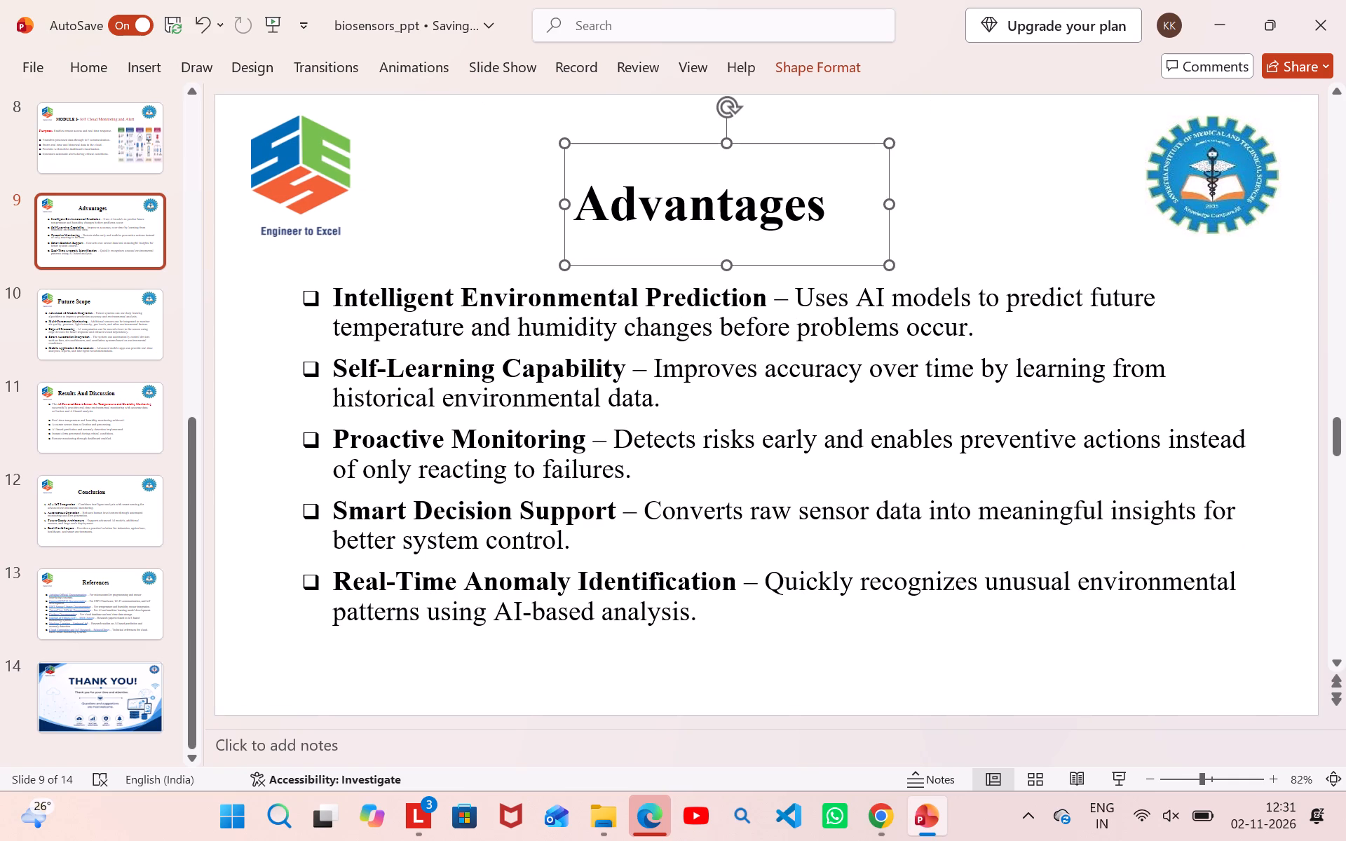
pyautogui.click(461, 229)
# On the MODULE 3 slide, shift the title box slightly right and down so it sits between the two logos.
pyautogui.scroll(1, 28, 218)
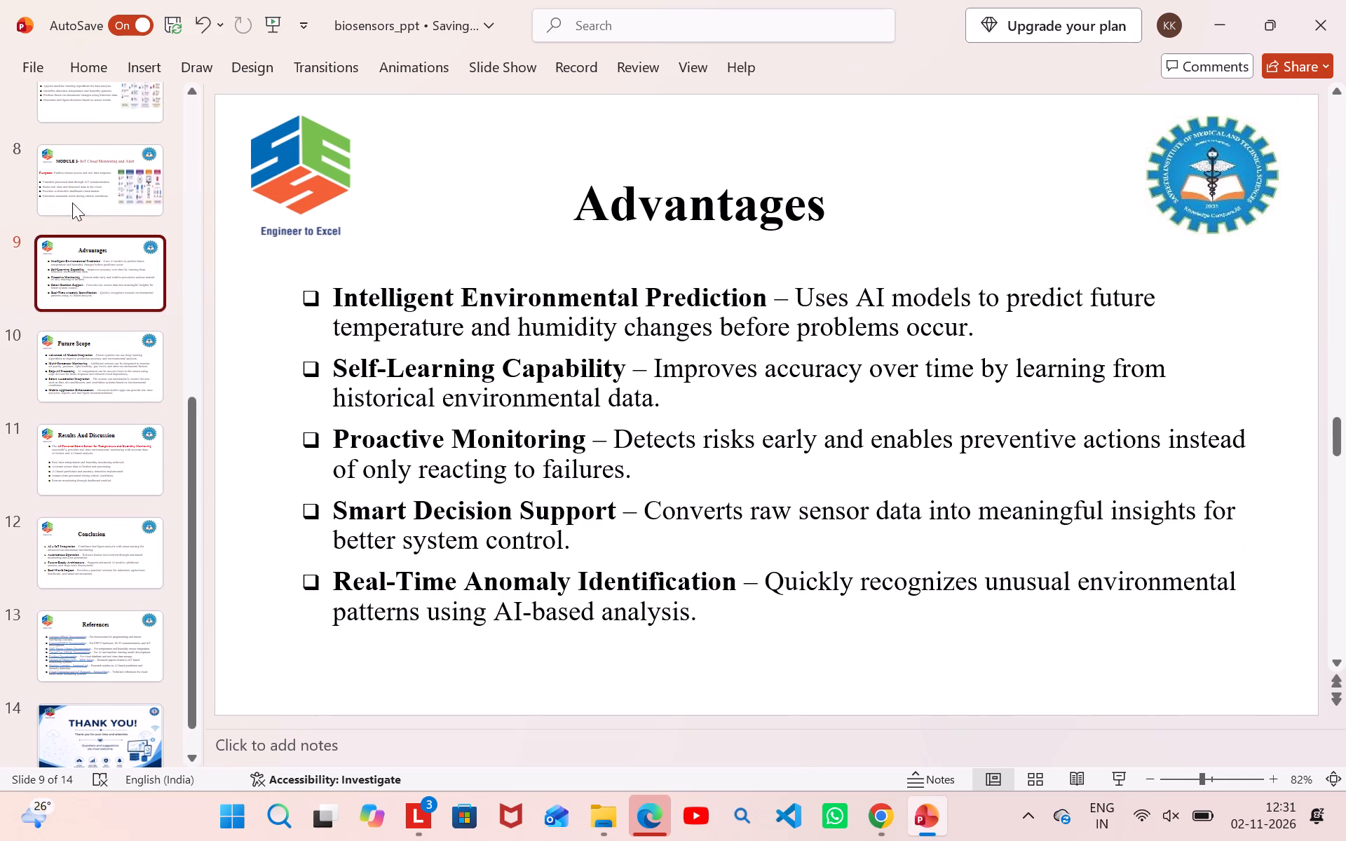
pyautogui.click(90, 196)
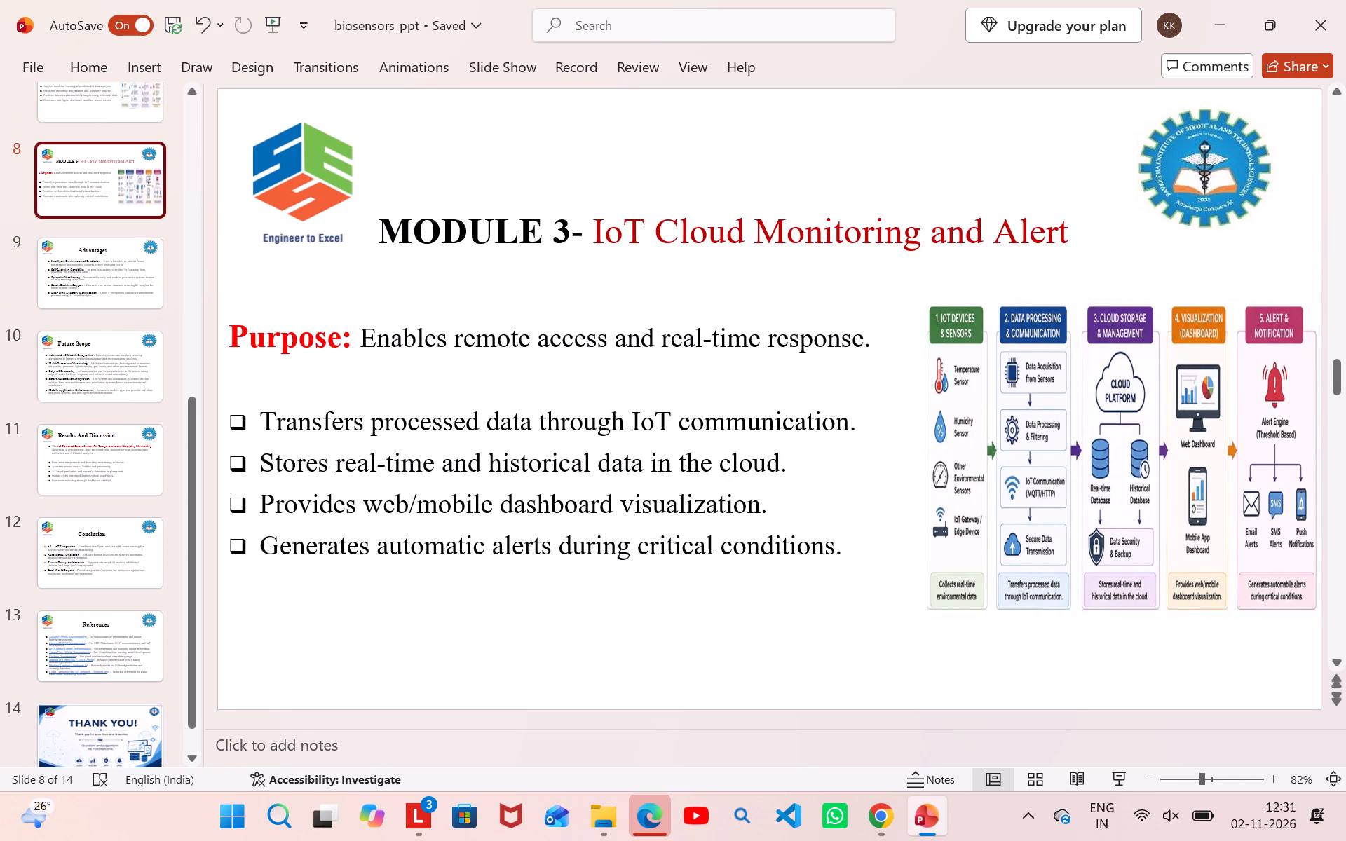
pyautogui.click(694, 265)
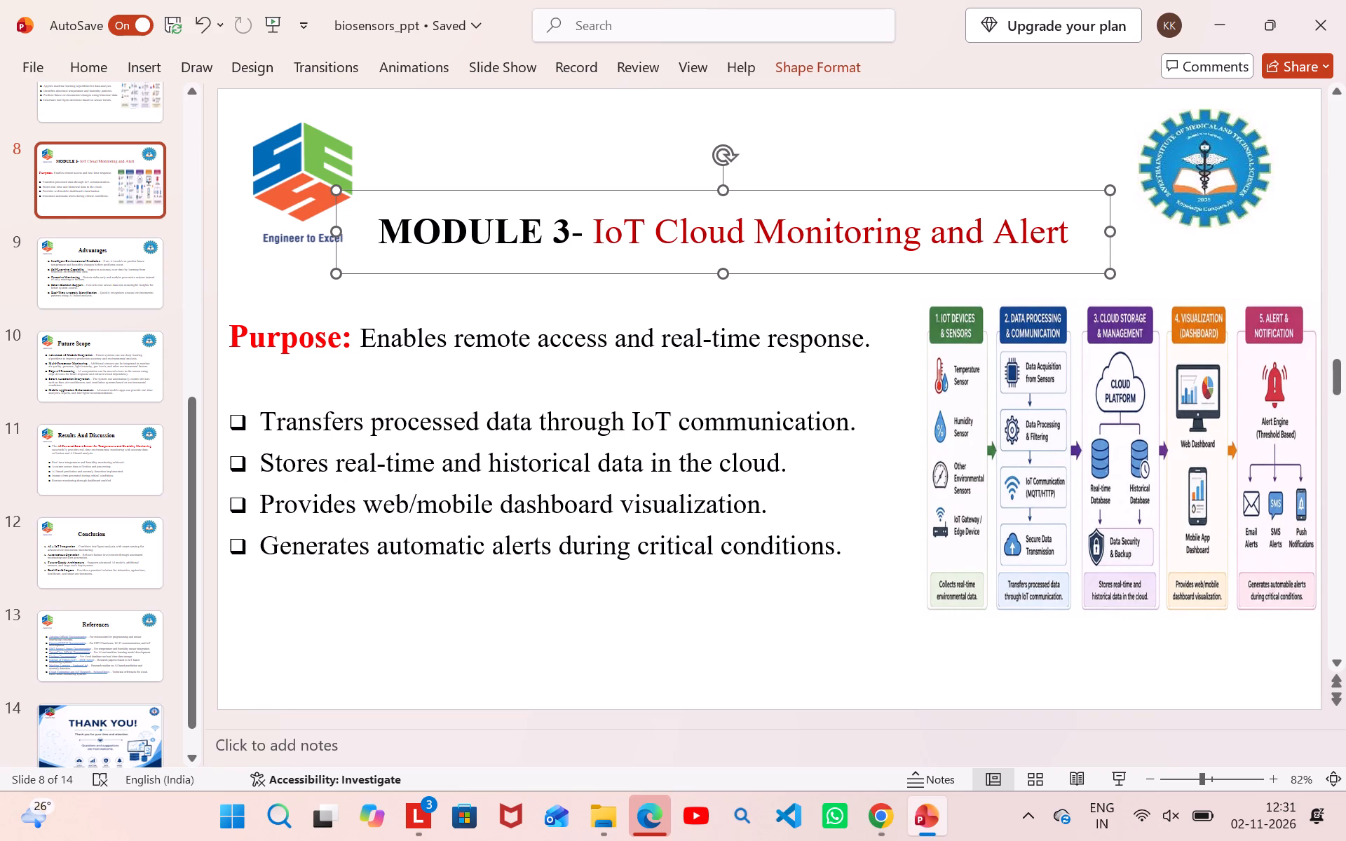
pyautogui.moveTo(765, 189); pyautogui.dragTo(787, 198)
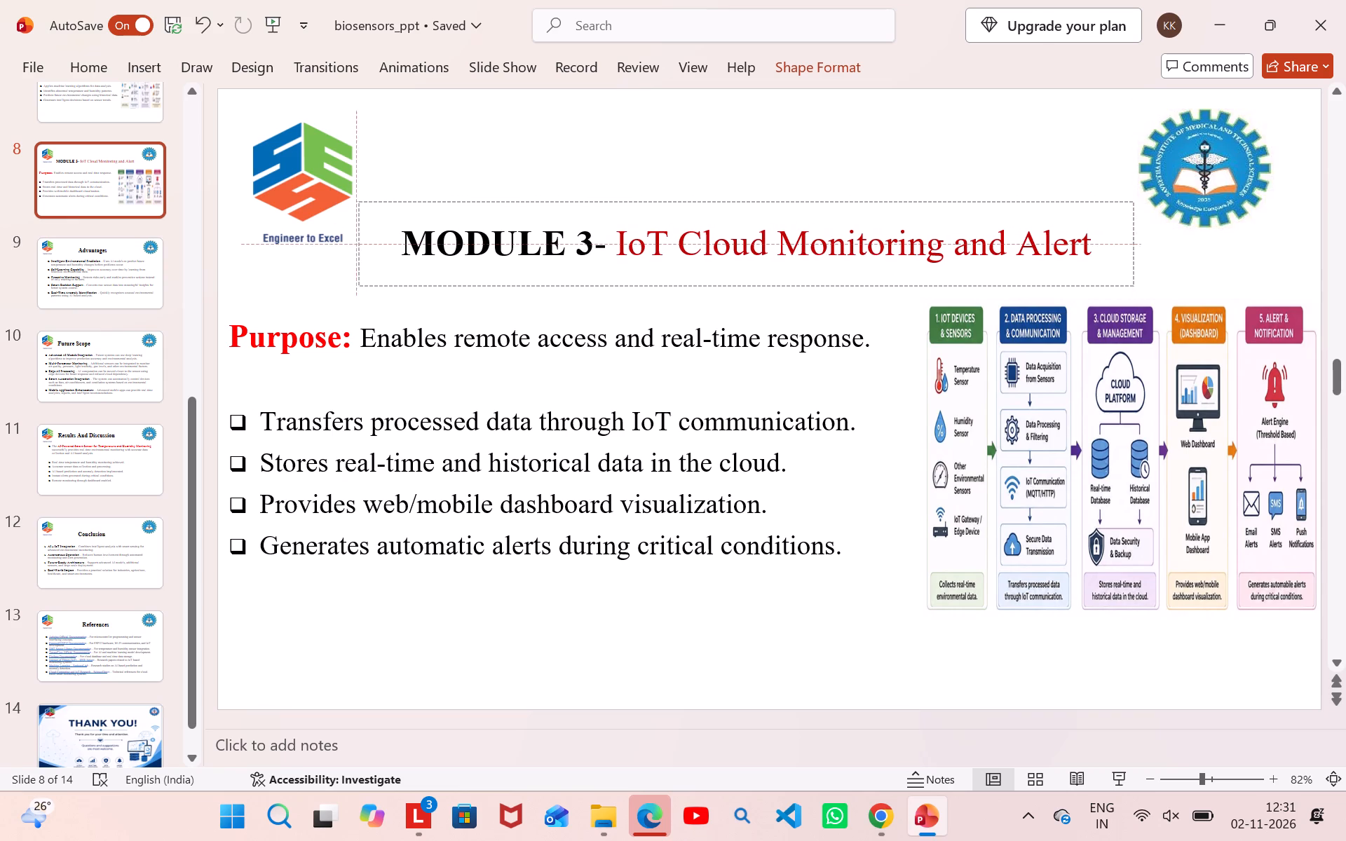
pyautogui.moveTo(787, 198); pyautogui.dragTo(793, 201)
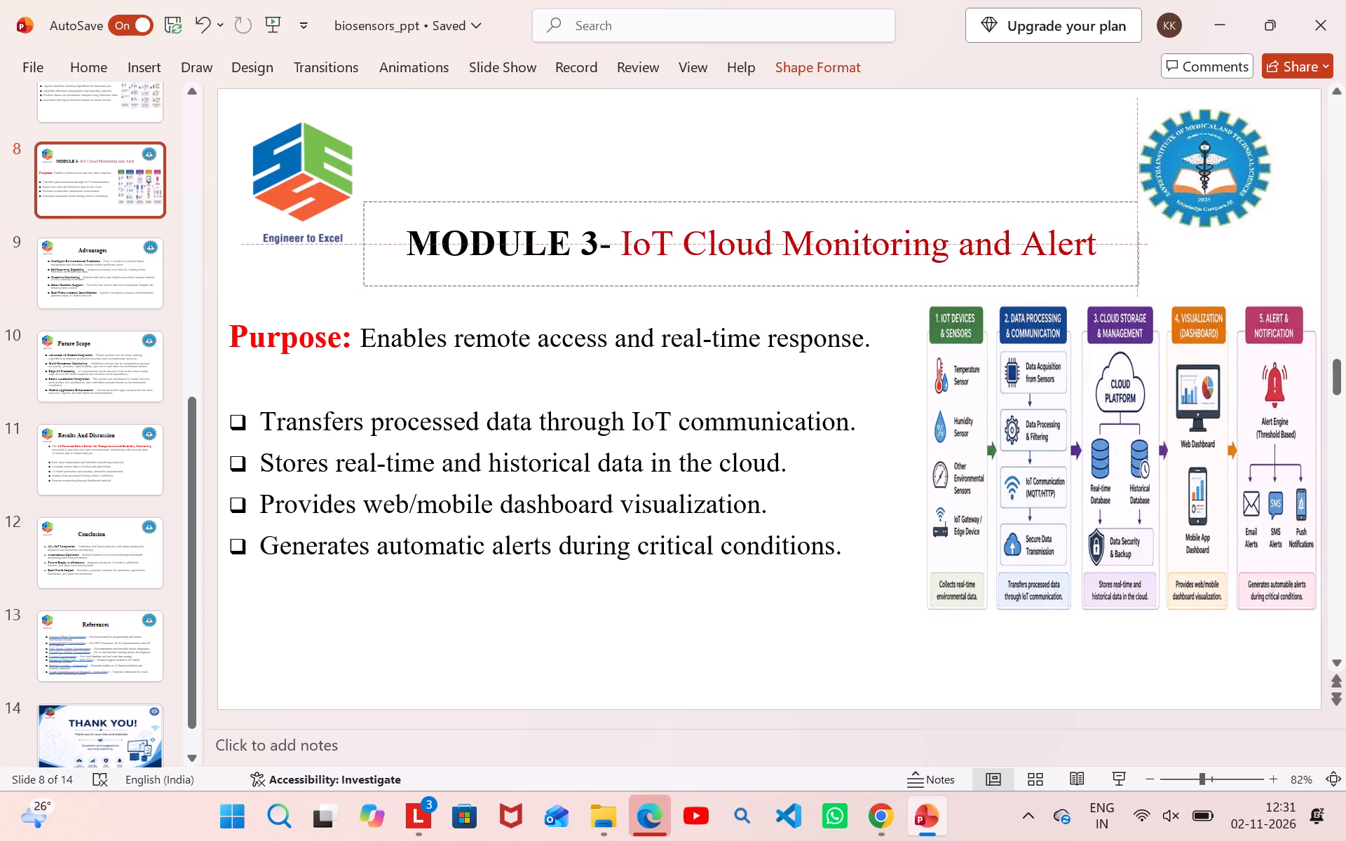
pyautogui.moveTo(793, 201); pyautogui.dragTo(793, 200)
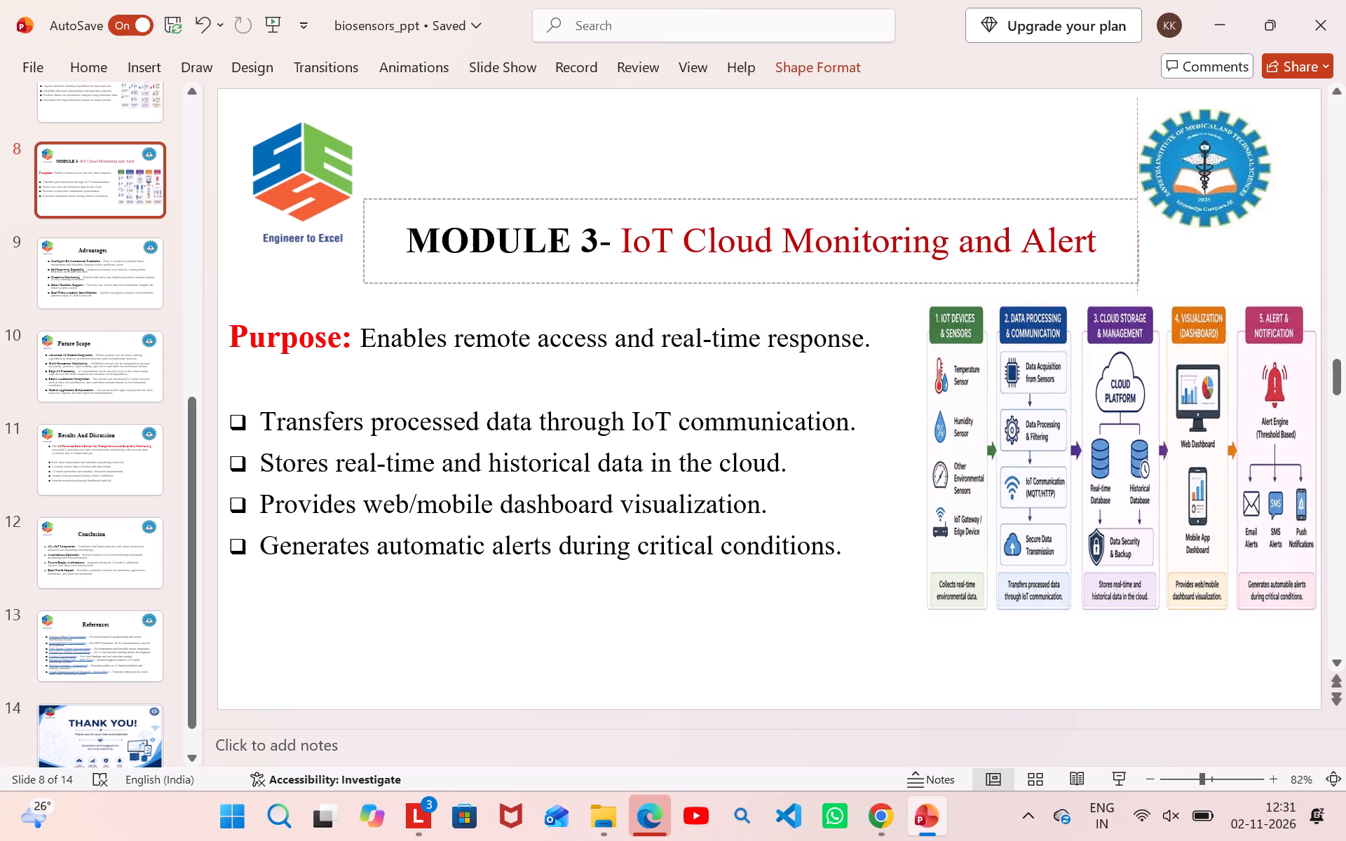
pyautogui.moveTo(793, 200); pyautogui.dragTo(793, 199)
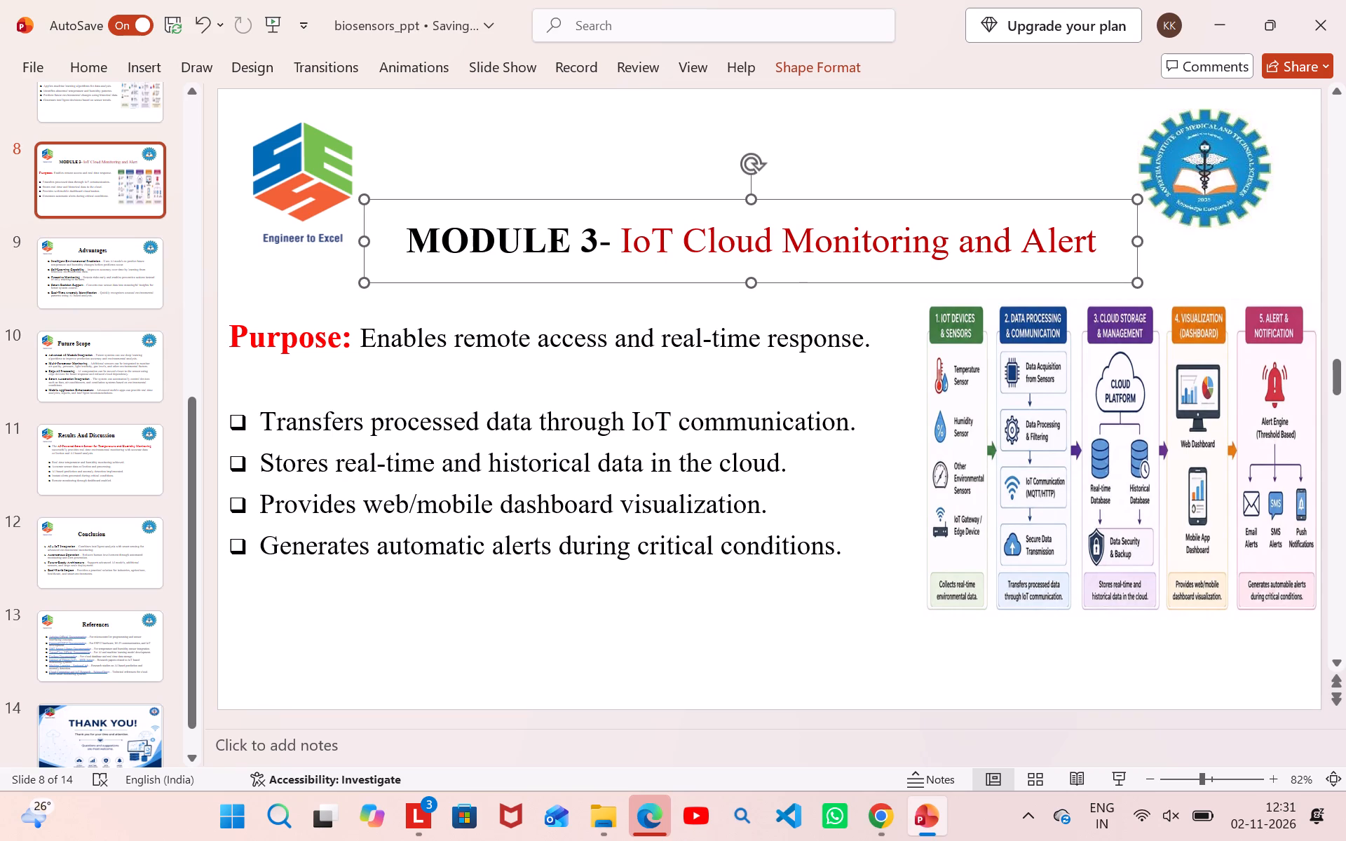
# Narrow the Purpose and bullet text box on the MODULE 3 slide and move it down below the title, freeing space beside the diagram.
pyautogui.click(817, 475)
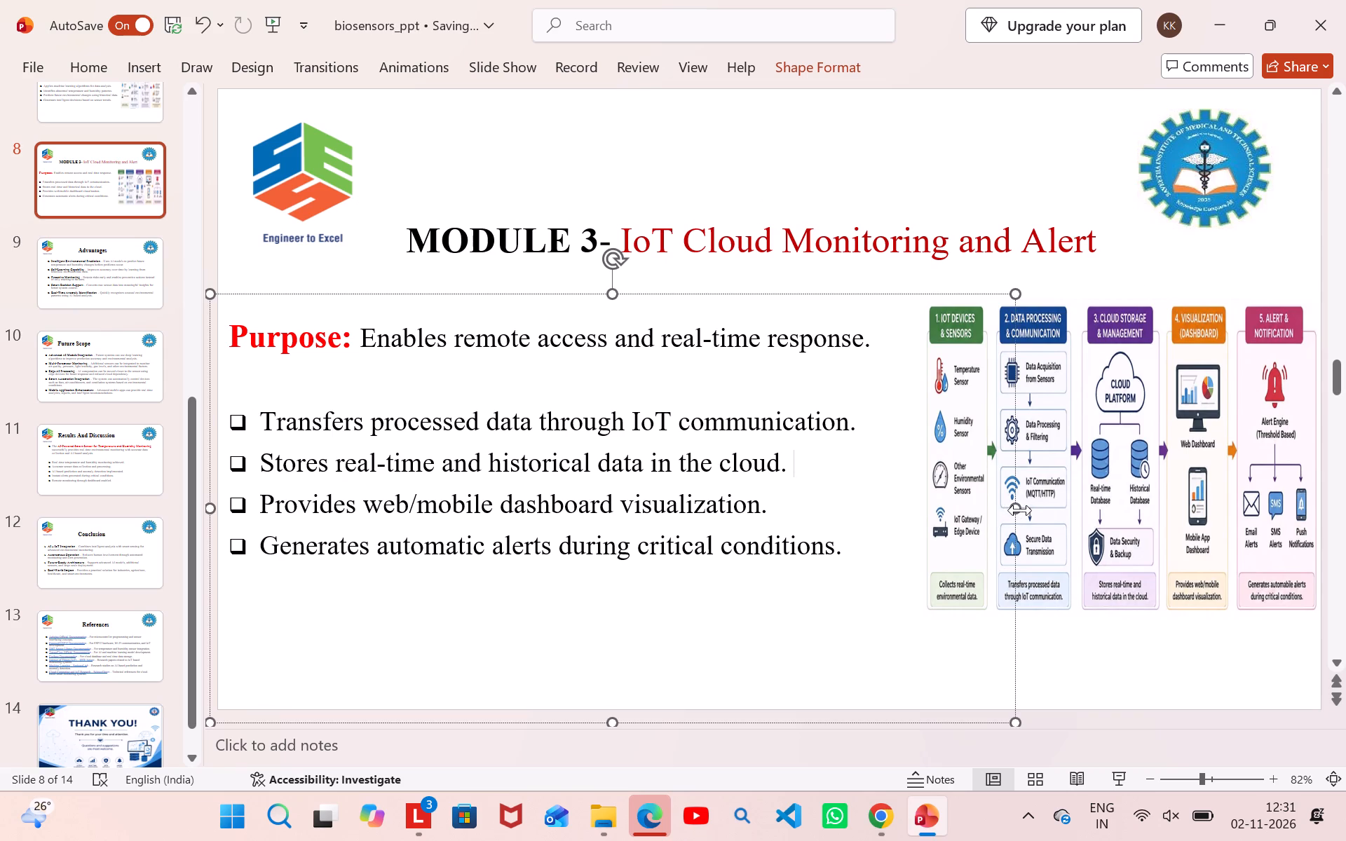
pyautogui.moveTo(1020, 510); pyautogui.dragTo(838, 563)
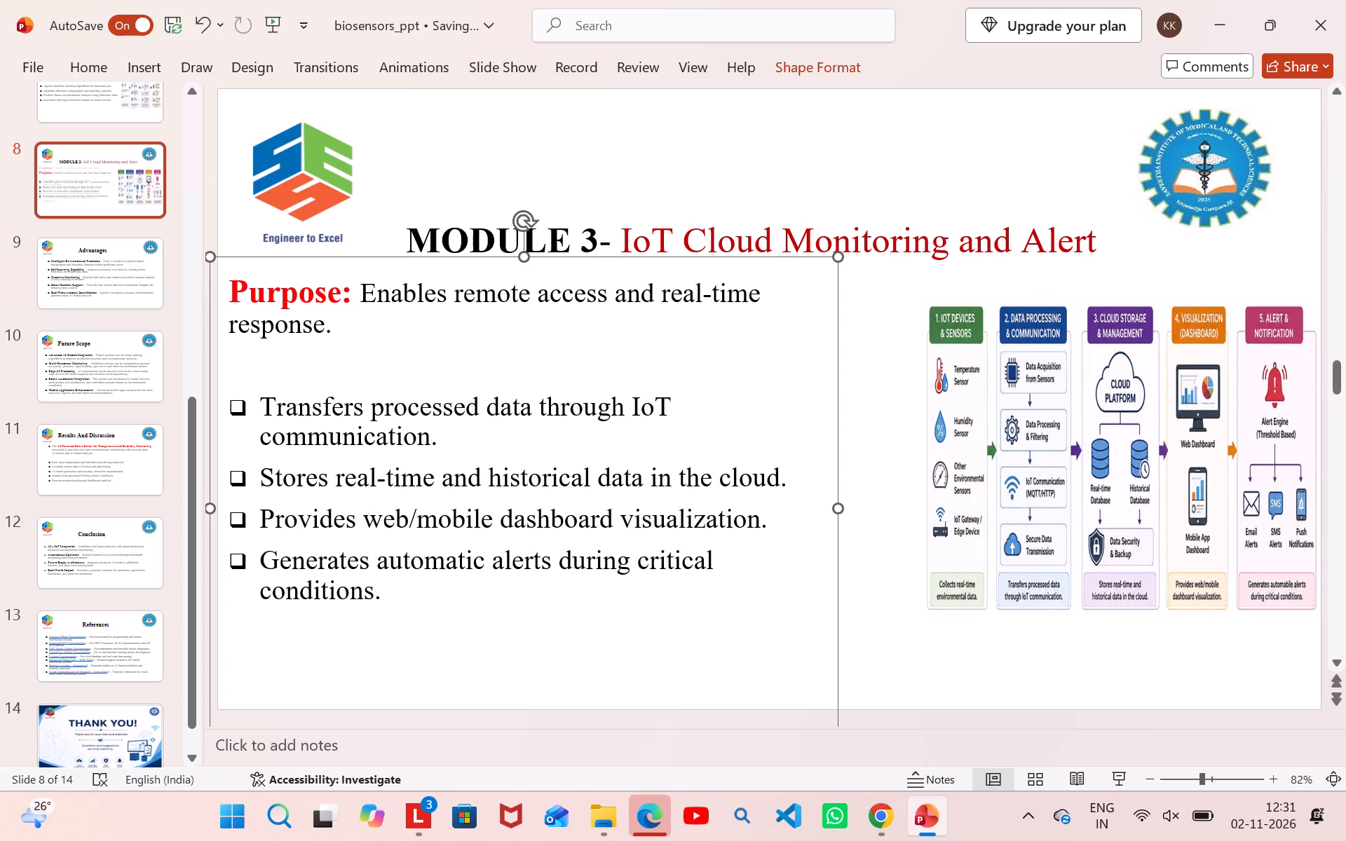
pyautogui.click(601, 333)
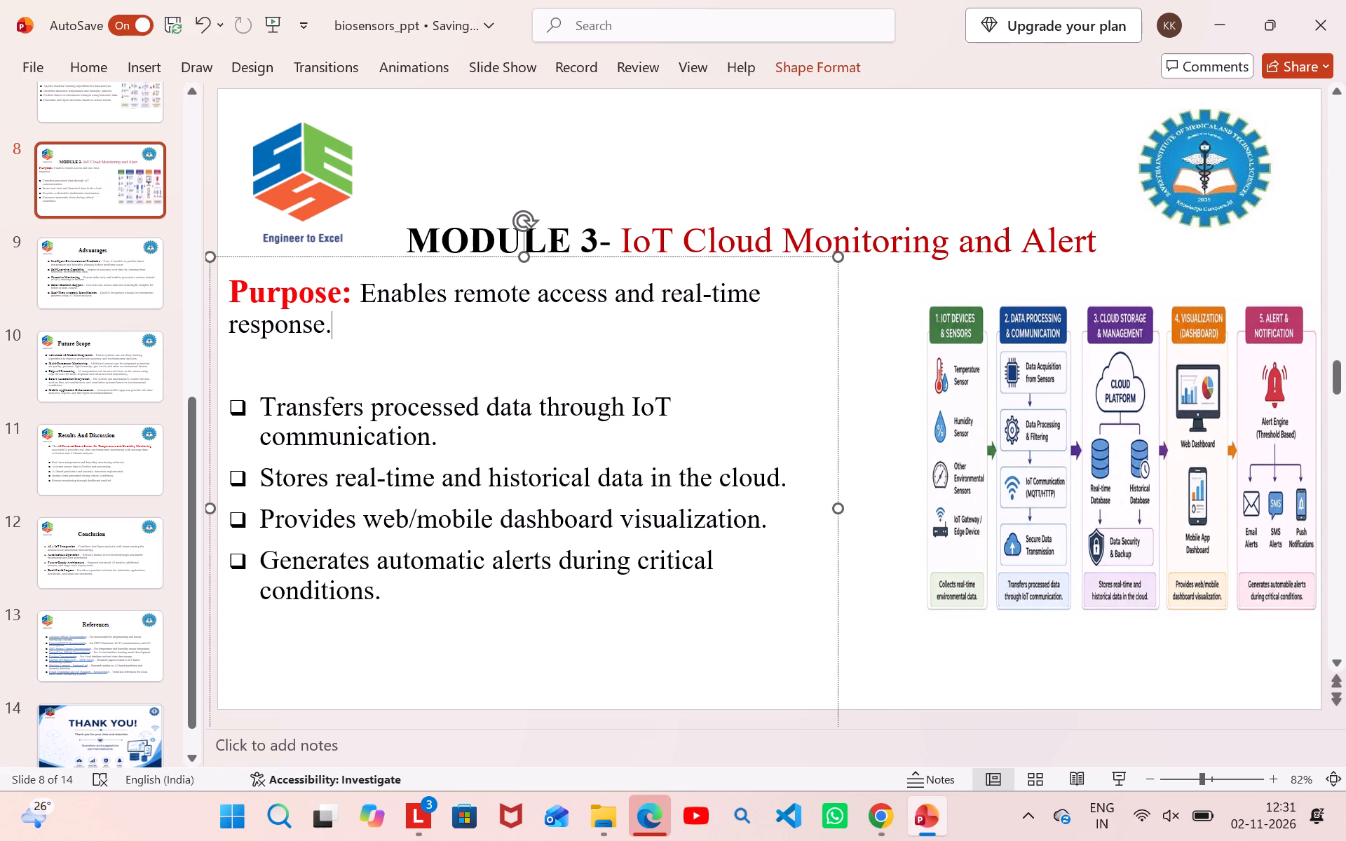
pyautogui.moveTo(548, 257); pyautogui.dragTo(558, 324)
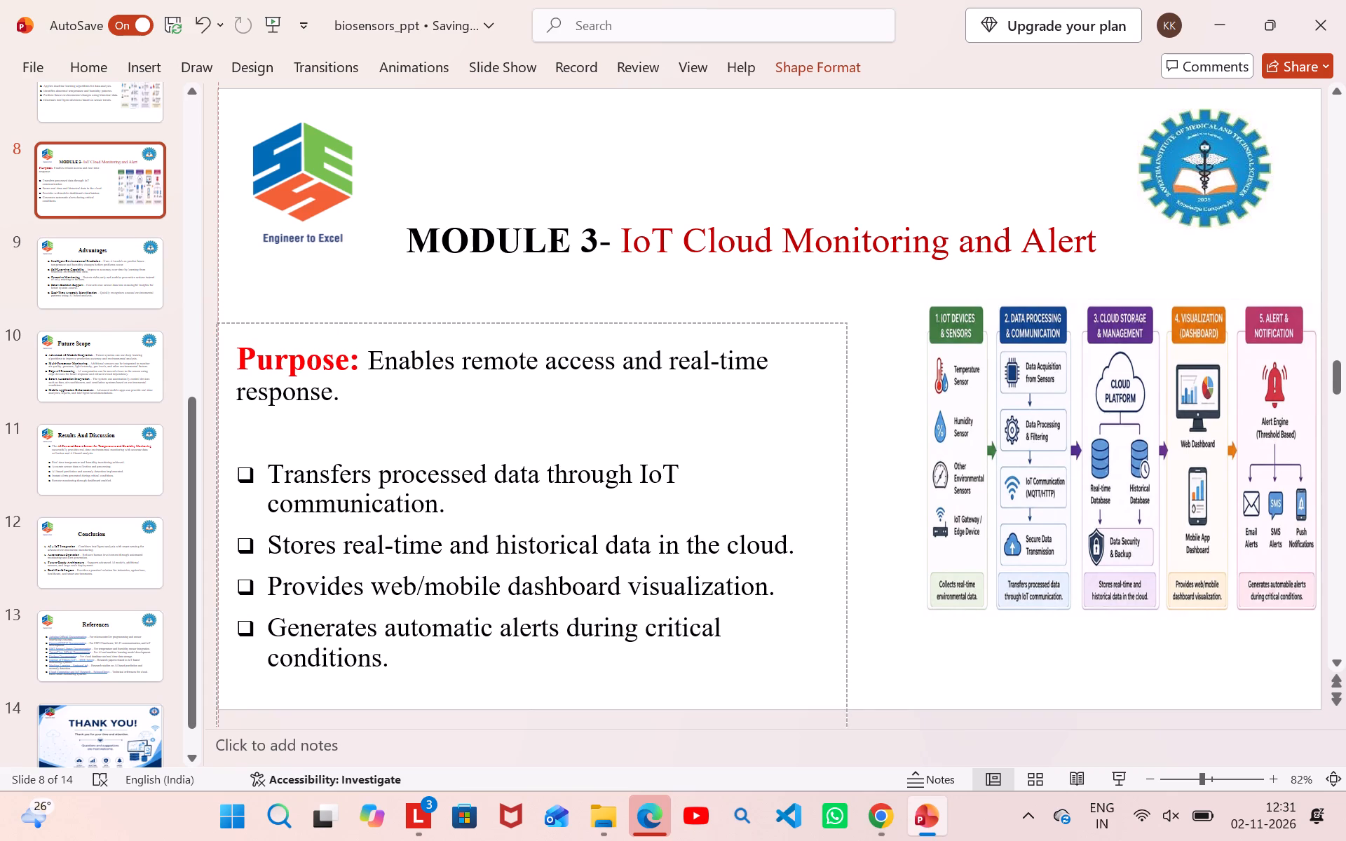
pyautogui.moveTo(558, 324); pyautogui.dragTo(558, 326)
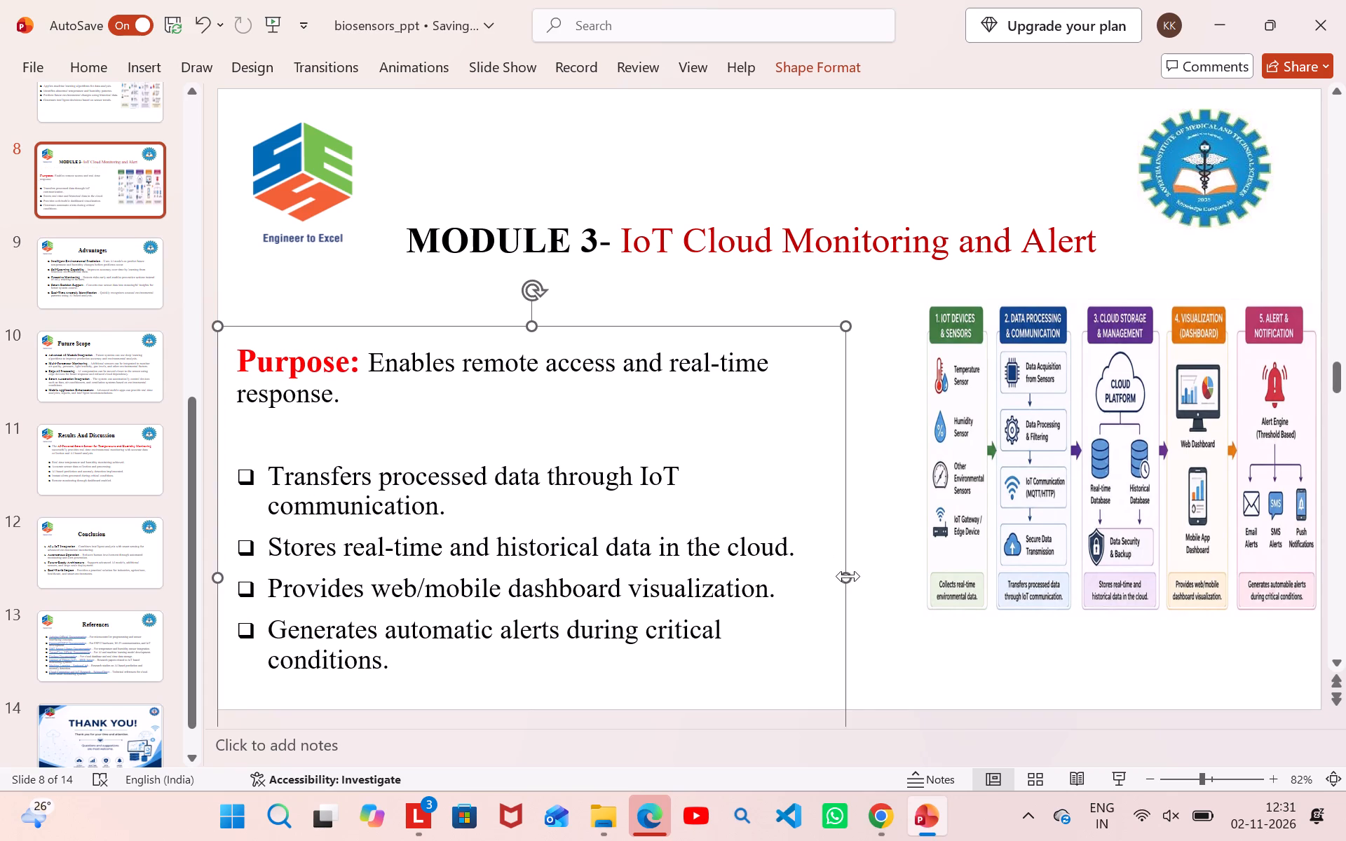
pyautogui.moveTo(850, 572); pyautogui.dragTo(819, 567)
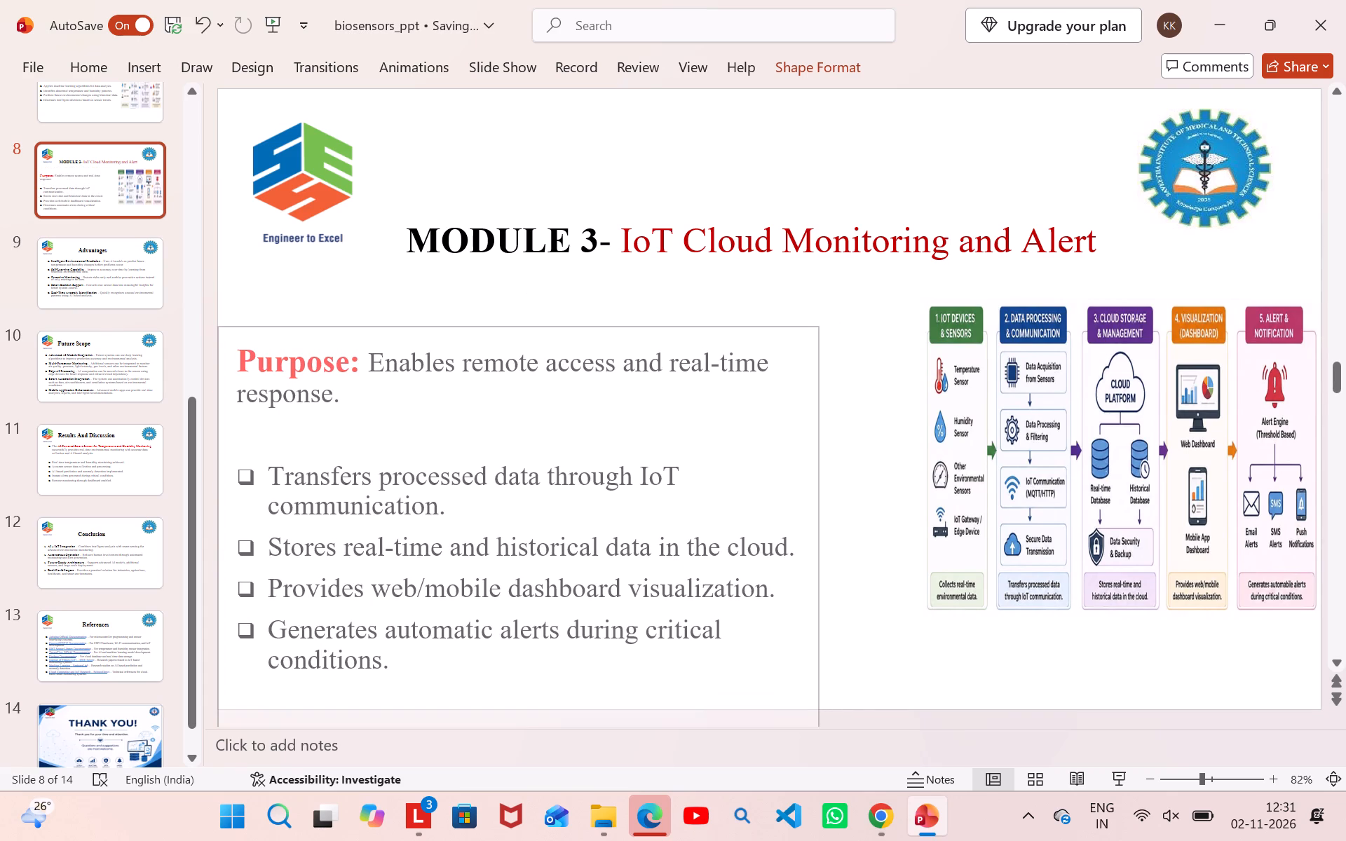
pyautogui.moveTo(819, 567); pyautogui.dragTo(759, 567)
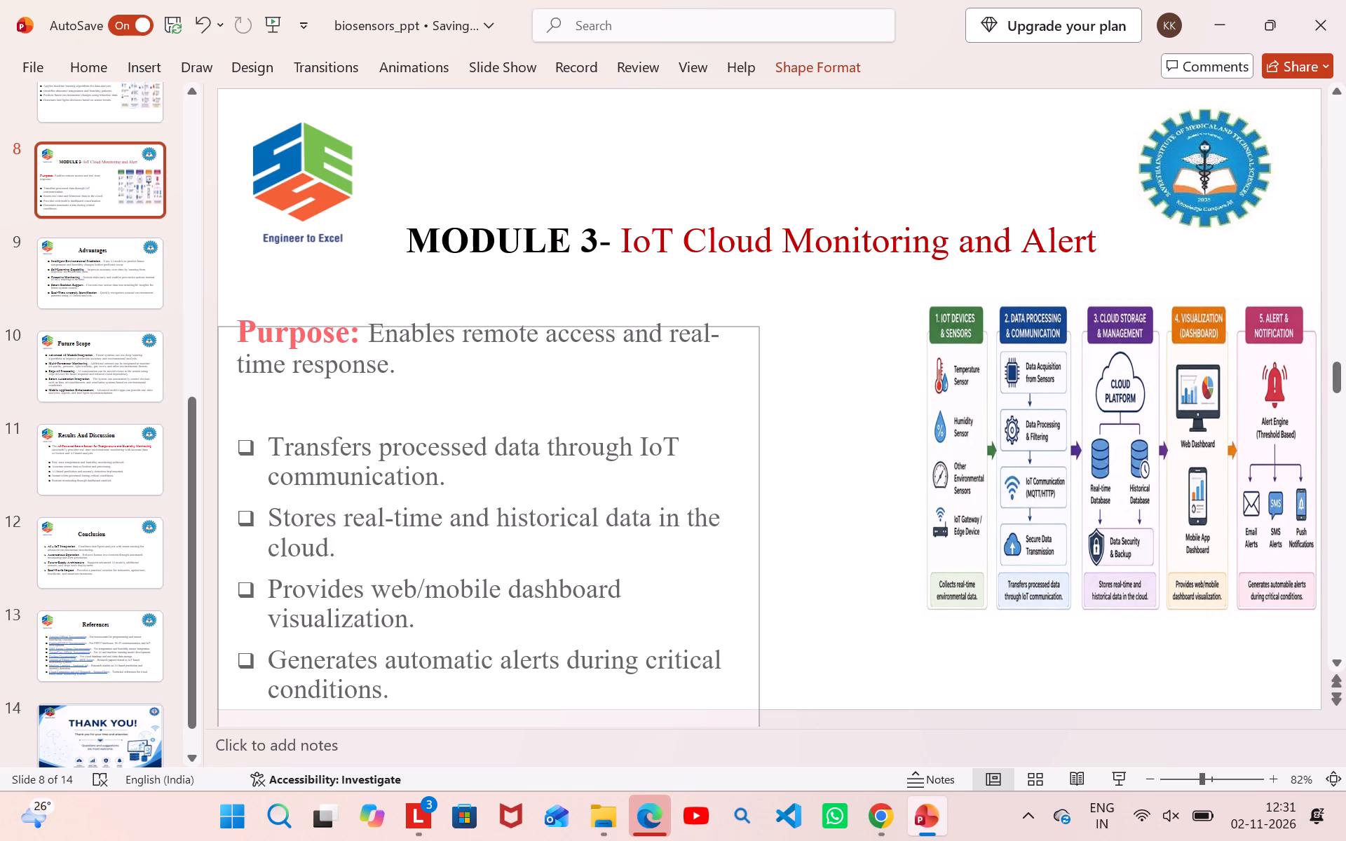
pyautogui.moveTo(759, 567); pyautogui.dragTo(763, 567)
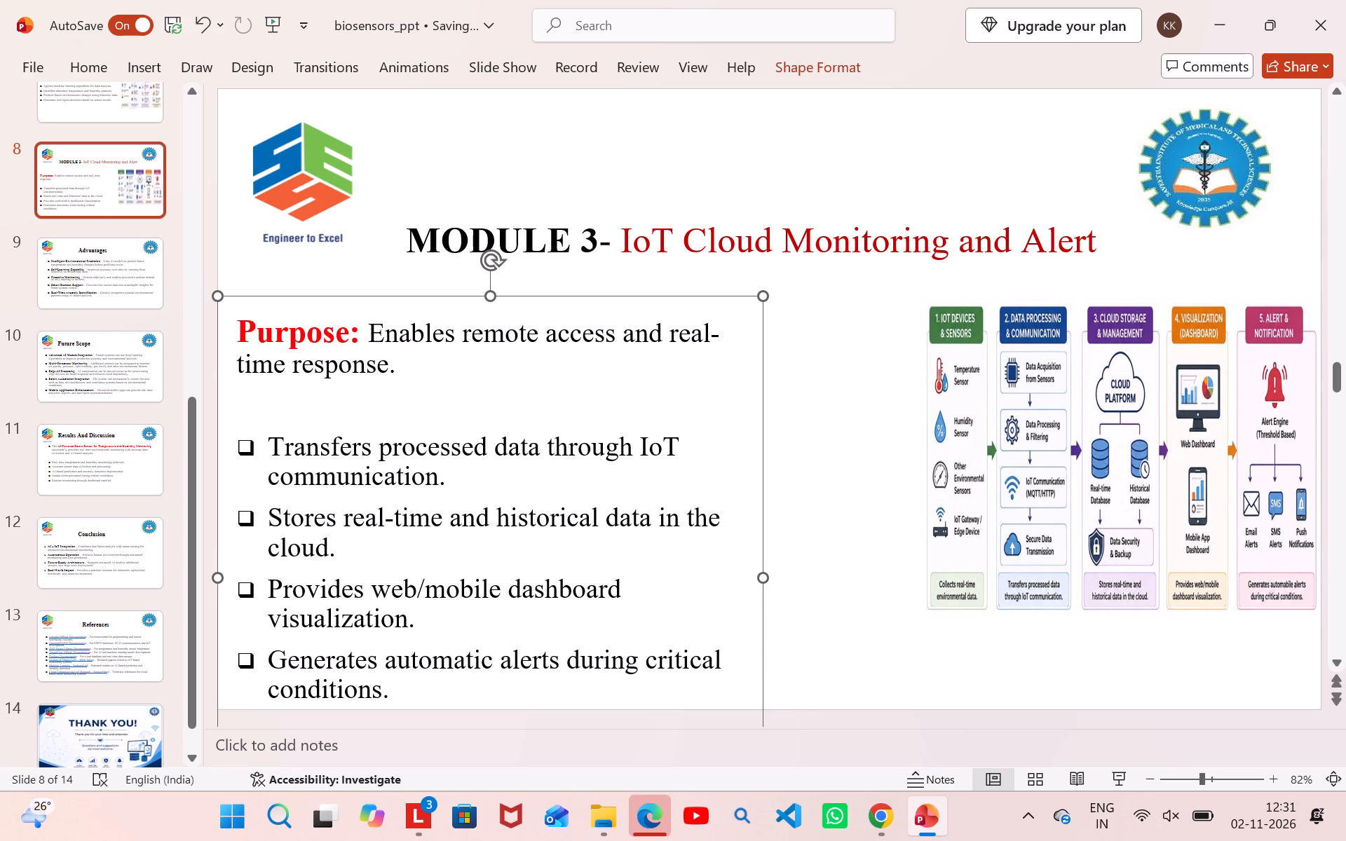
# Move the IoT workflow diagram left into the space beside the bullet list.
pyautogui.click(909, 498)
pyautogui.moveTo(1059, 498); pyautogui.dragTo(925, 500)
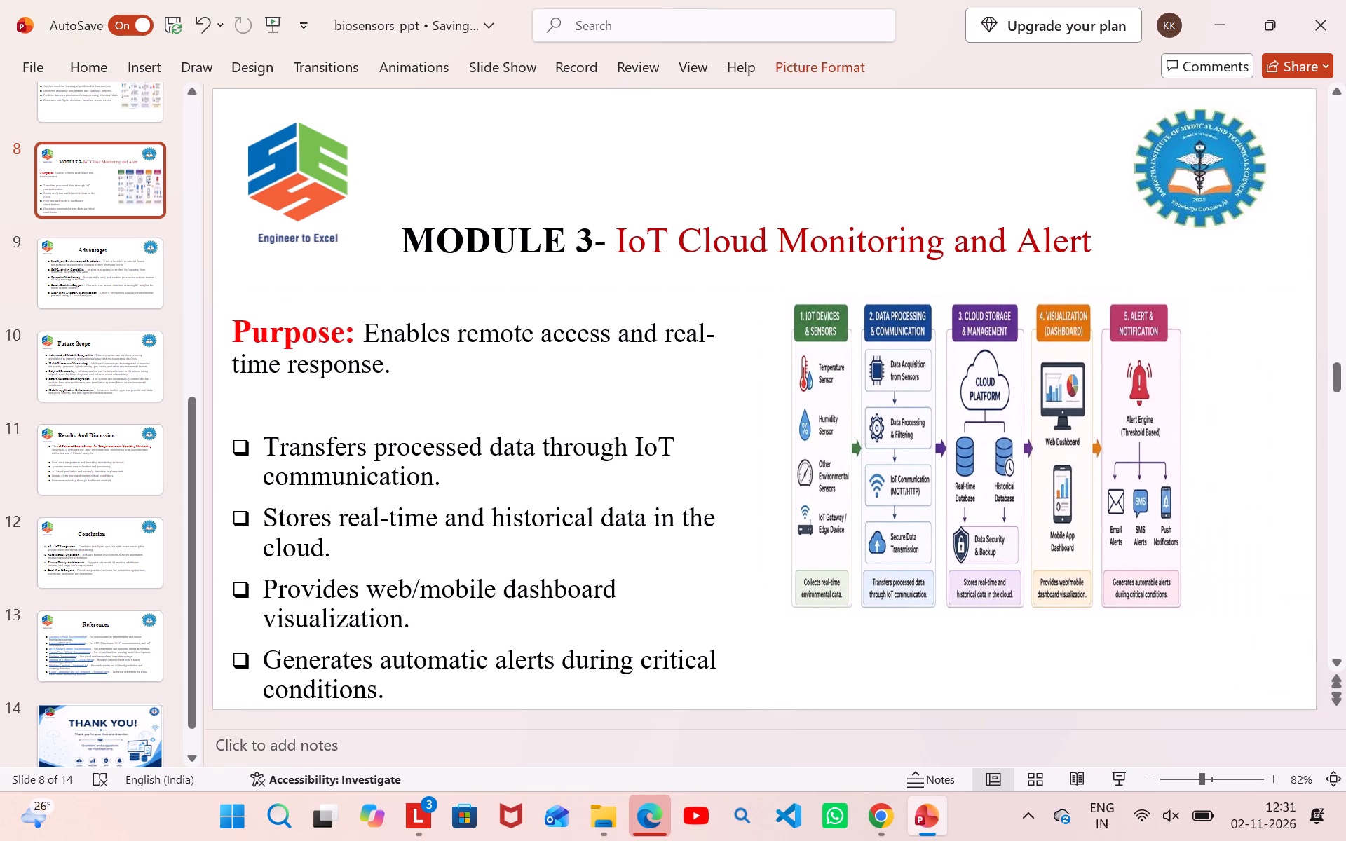
pyautogui.moveTo(925, 500); pyautogui.dragTo(947, 506)
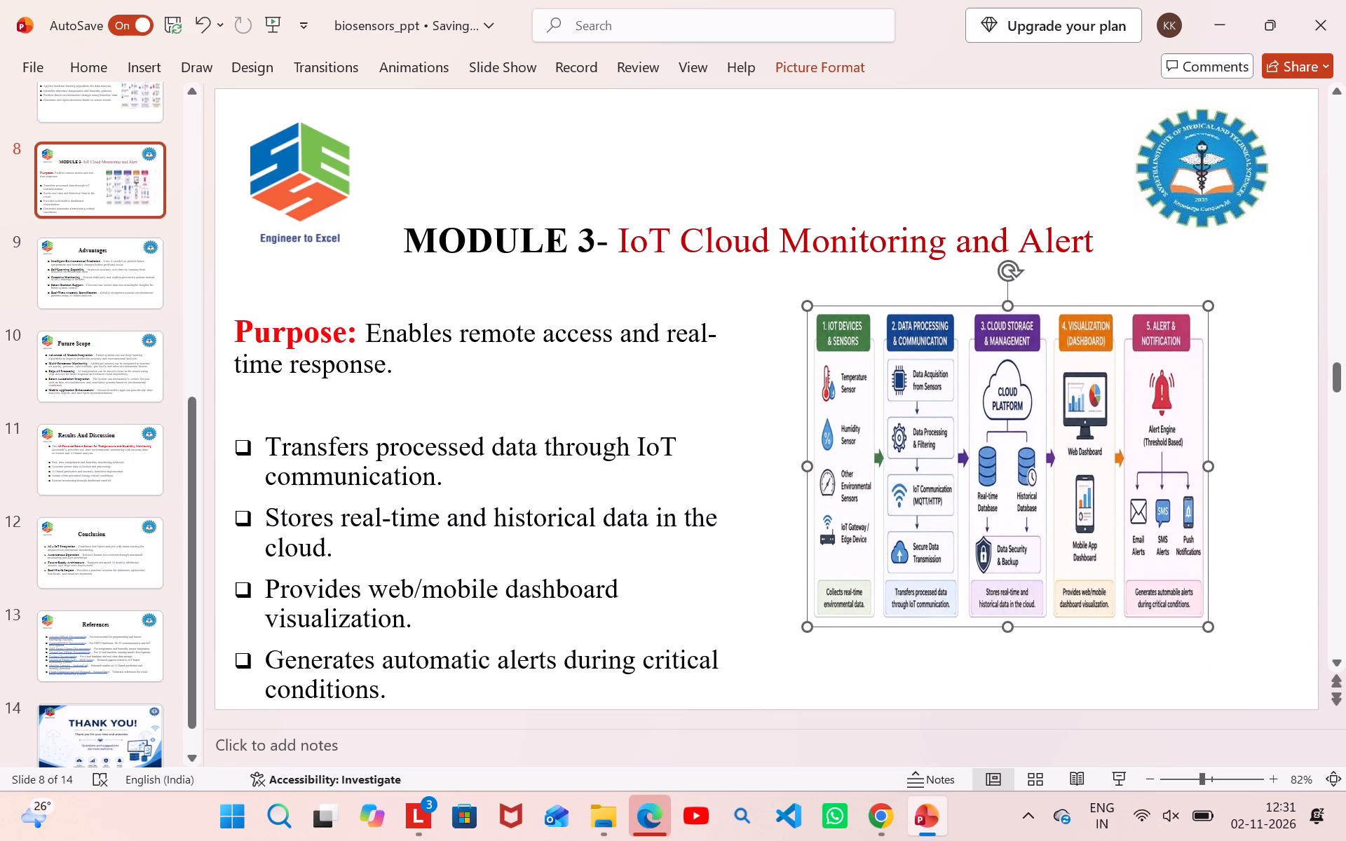
# Enlarge the IoT workflow diagram in width and height to fill the area between the bullet list and the slide's right edge.
pyautogui.moveTo(1206, 468); pyautogui.dragTo(1244, 474)
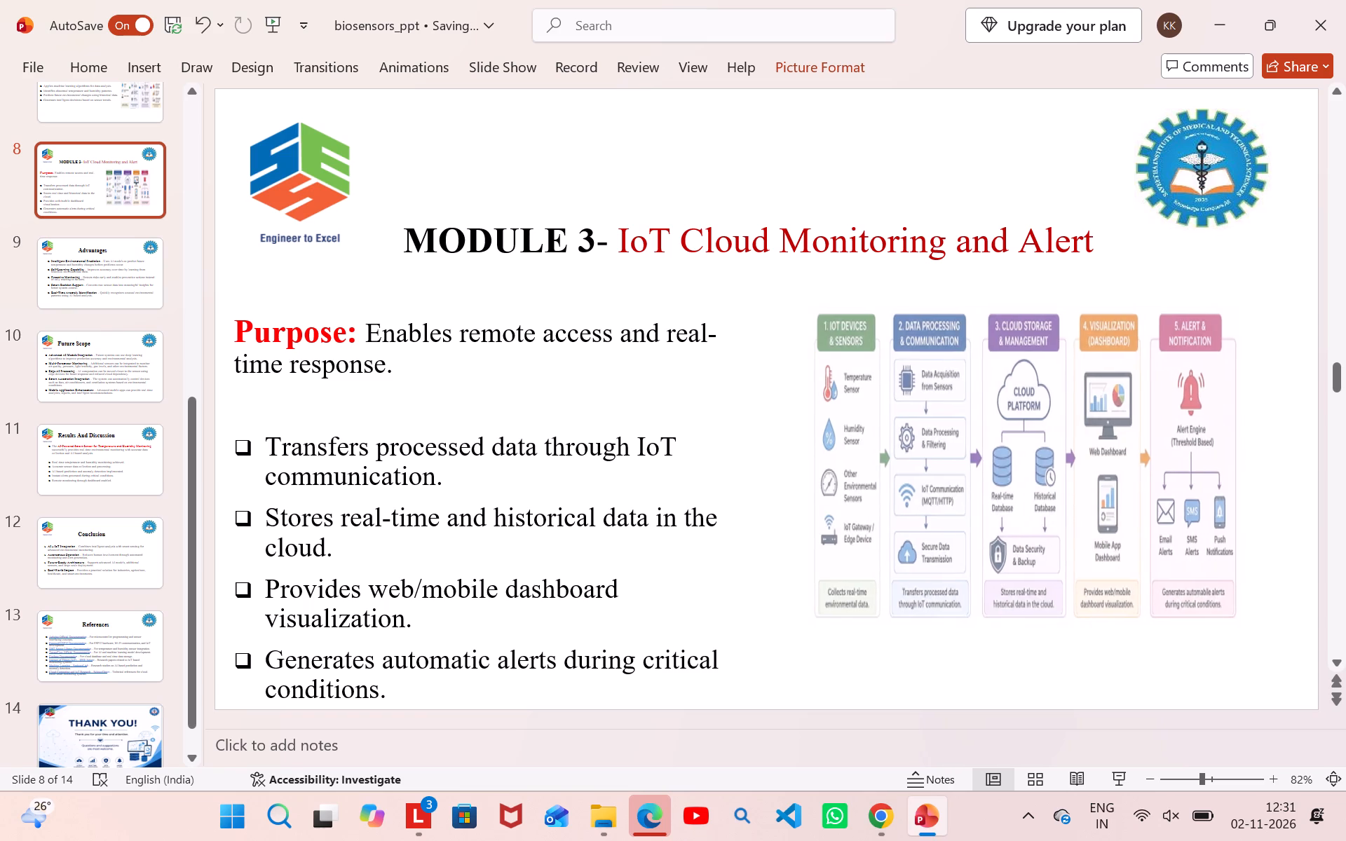
pyautogui.moveTo(1244, 474); pyautogui.dragTo(1253, 475)
pyautogui.moveTo(1033, 622); pyautogui.dragTo(1034, 663)
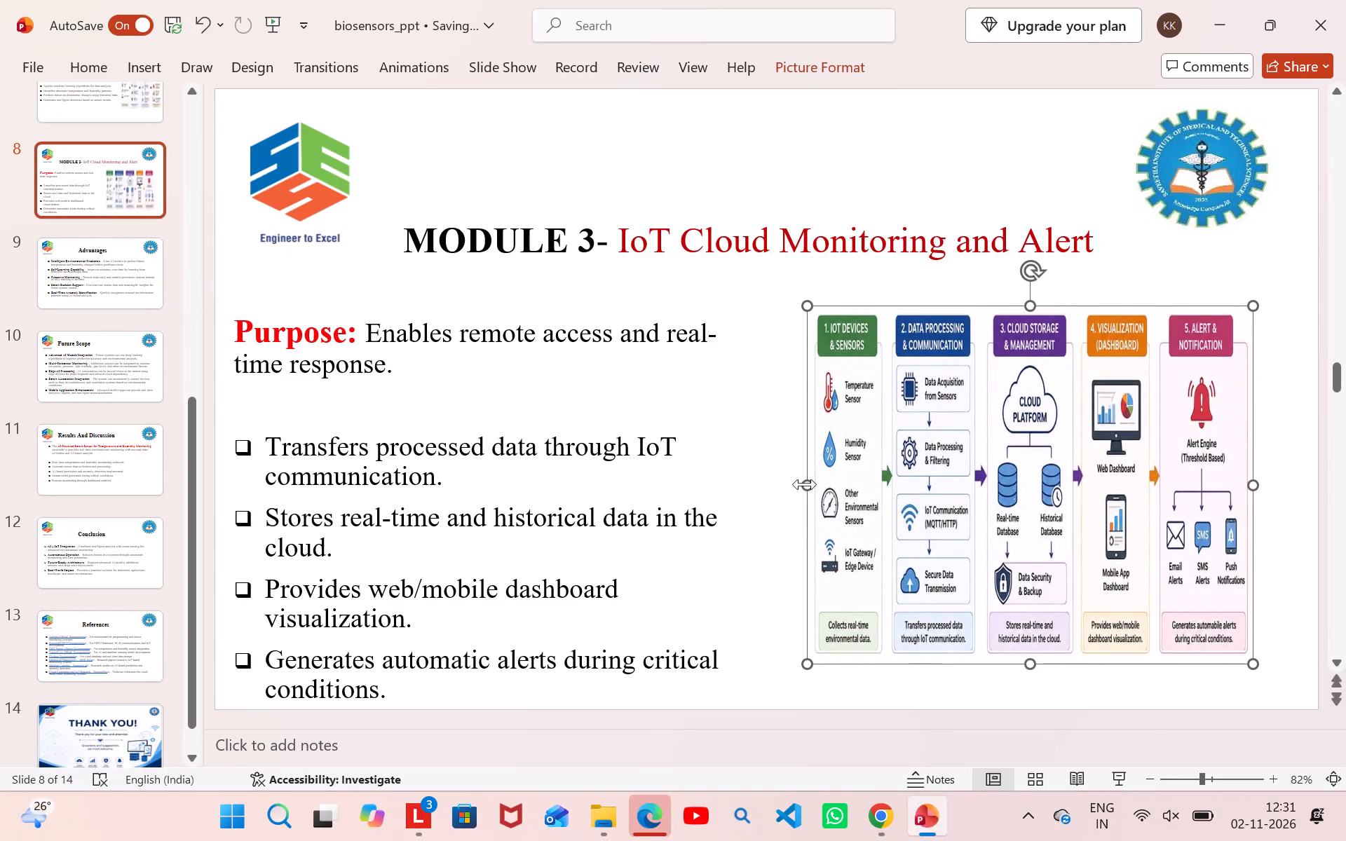
pyautogui.moveTo(805, 484); pyautogui.dragTo(745, 488)
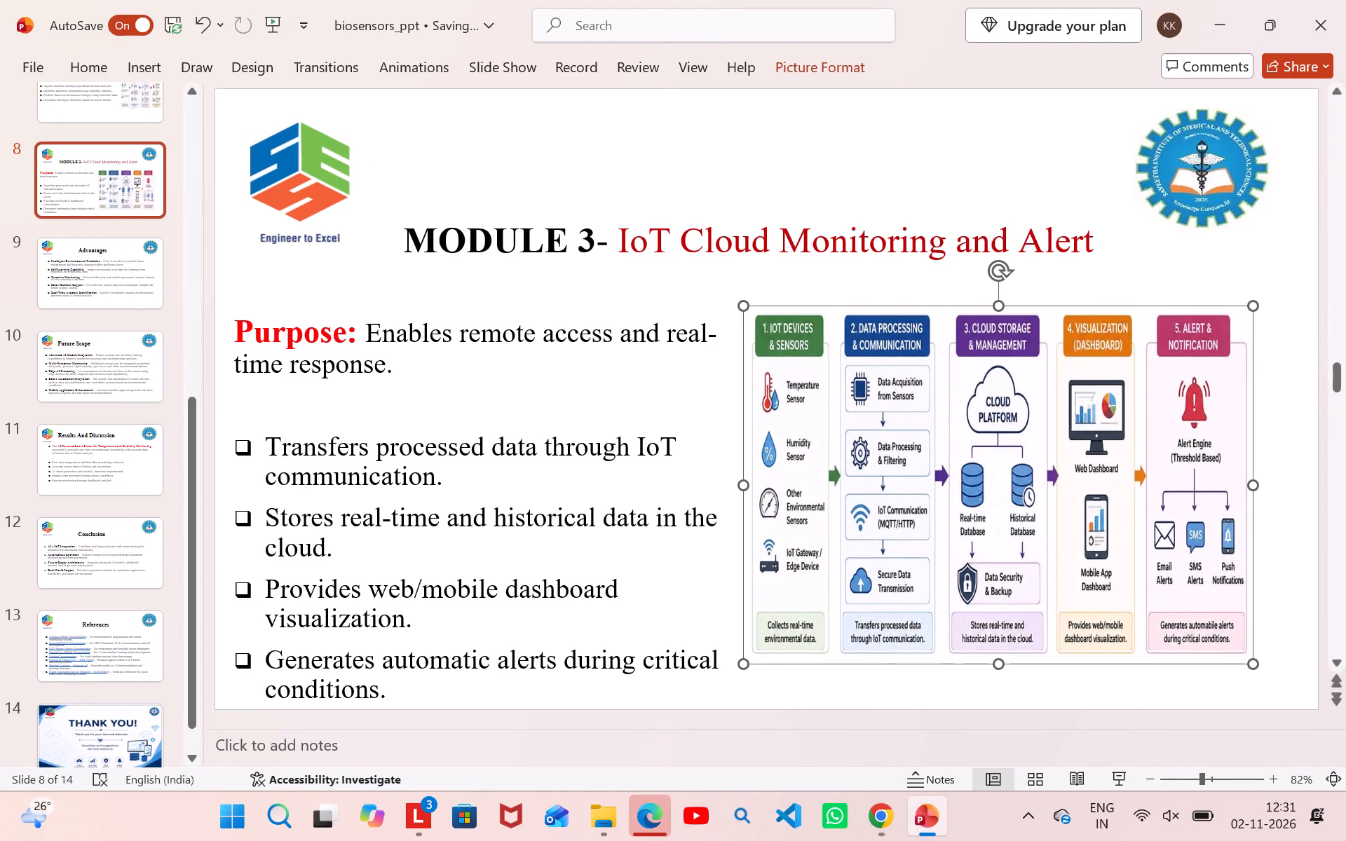
pyautogui.moveTo(997, 304); pyautogui.dragTo(1004, 296)
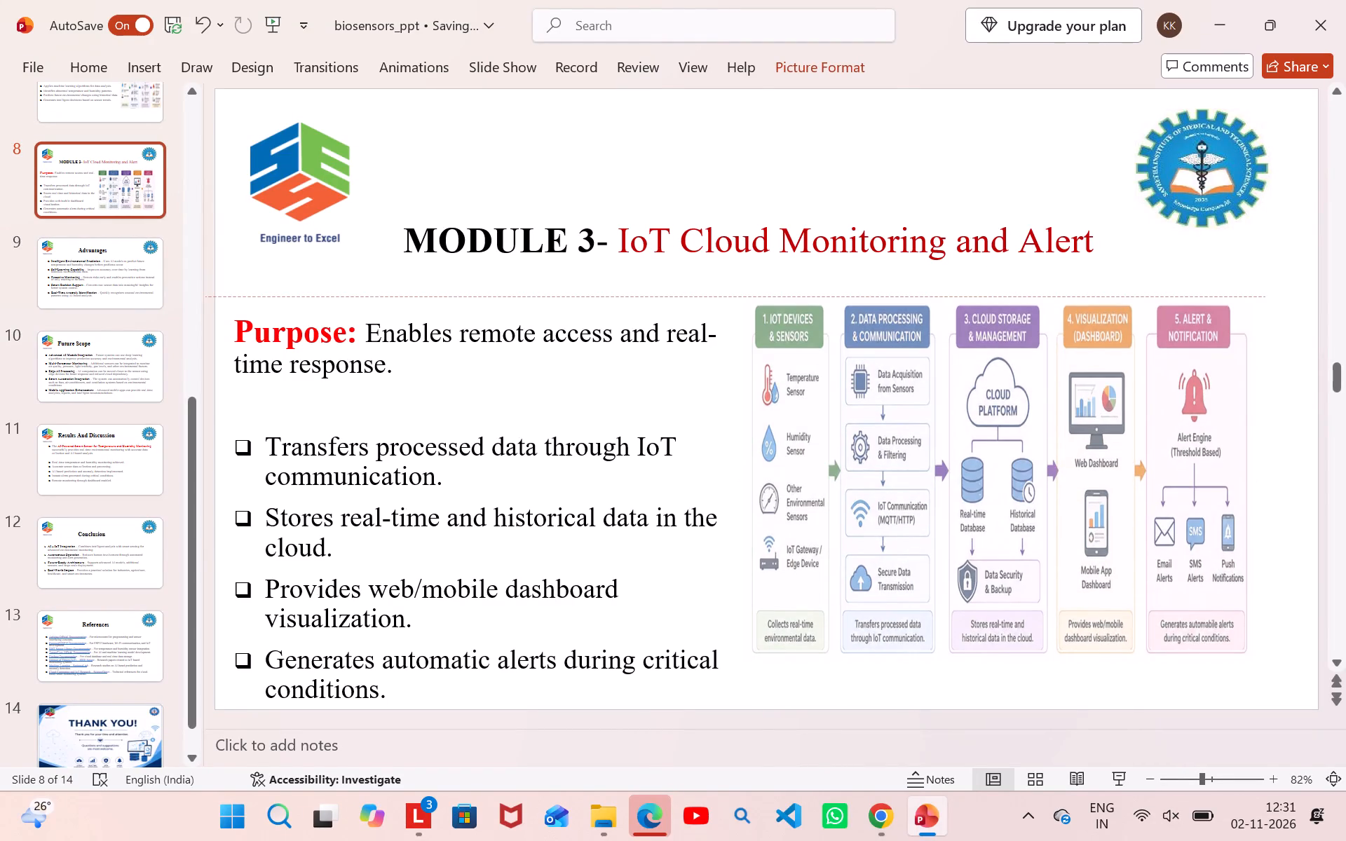
pyautogui.moveTo(993, 662); pyautogui.dragTo(1006, 681)
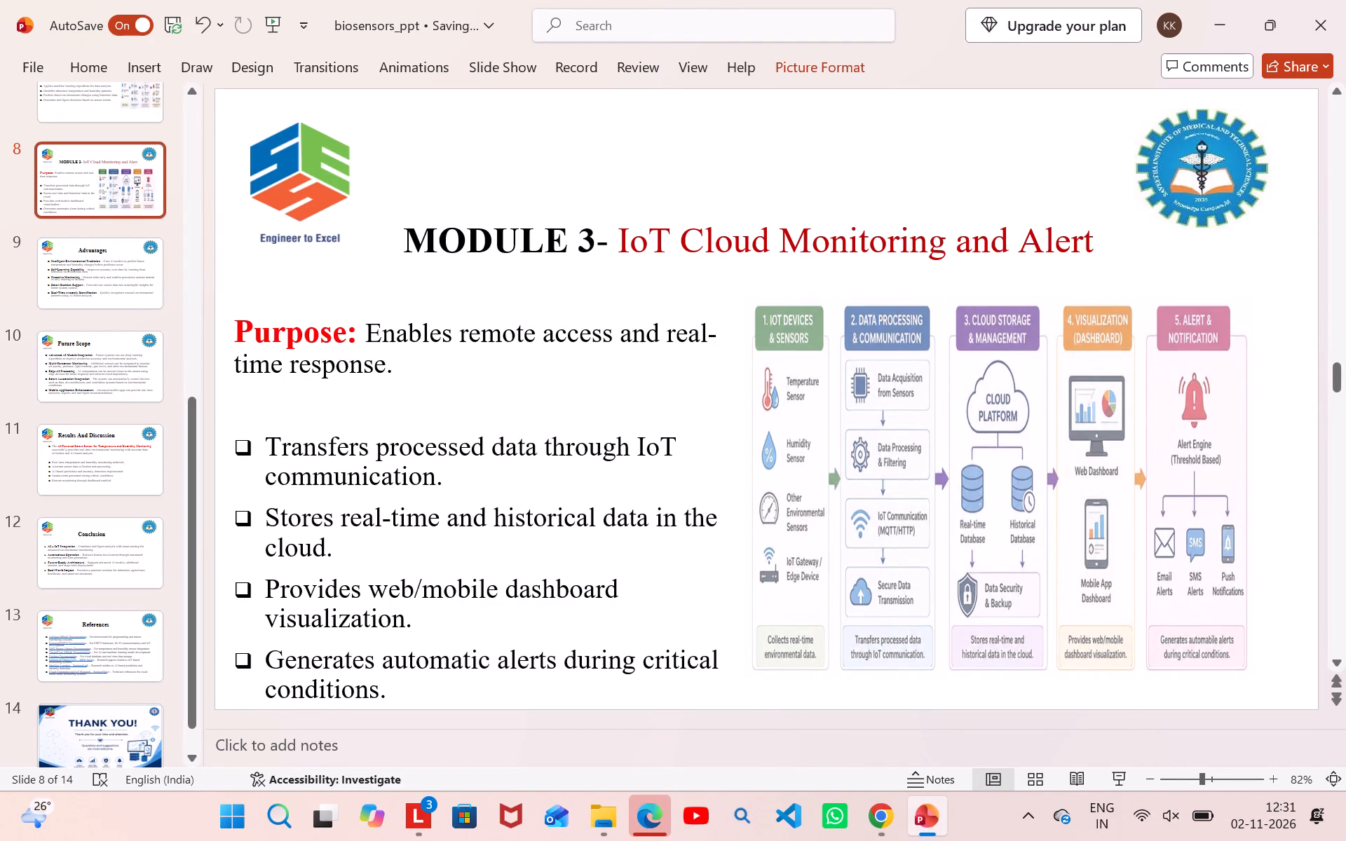
pyautogui.moveTo(1006, 681); pyautogui.dragTo(1008, 678)
# Stretch the IoT workflow diagram slightly taller and reposition it just below the title, close beside the bullet list.
pyautogui.moveTo(947, 540); pyautogui.dragTo(977, 561)
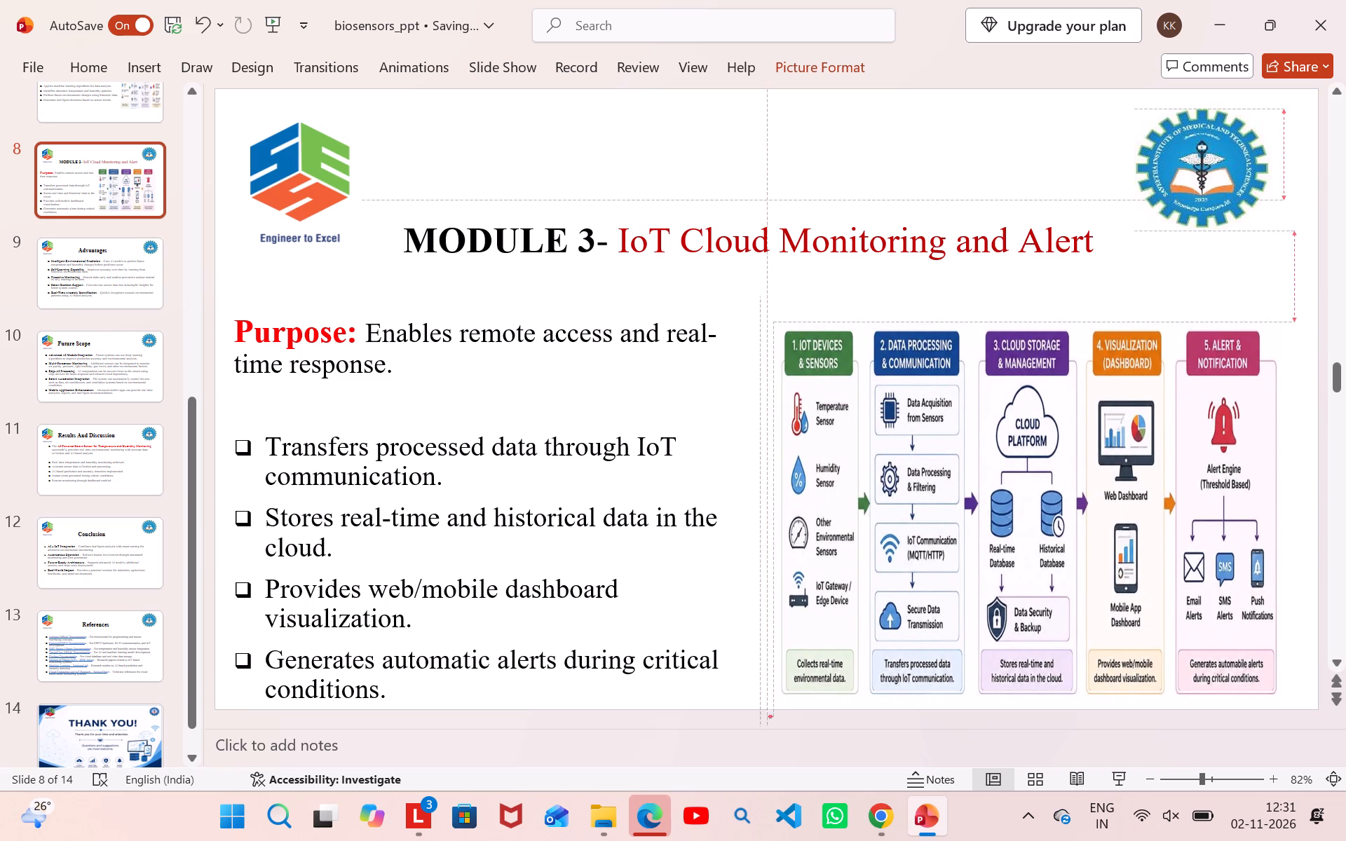
pyautogui.moveTo(977, 561); pyautogui.dragTo(969, 559)
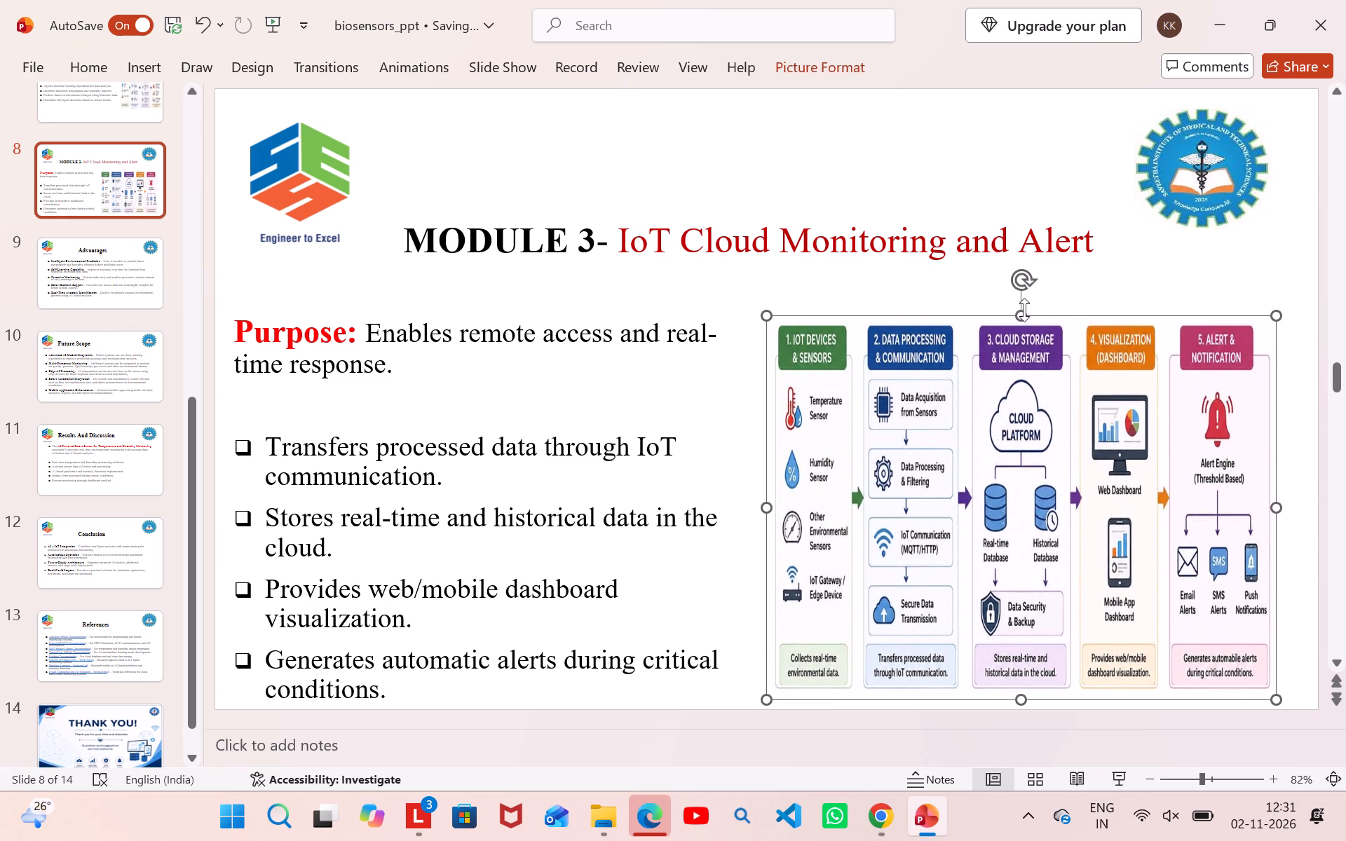
pyautogui.moveTo(1023, 310); pyautogui.dragTo(1021, 295)
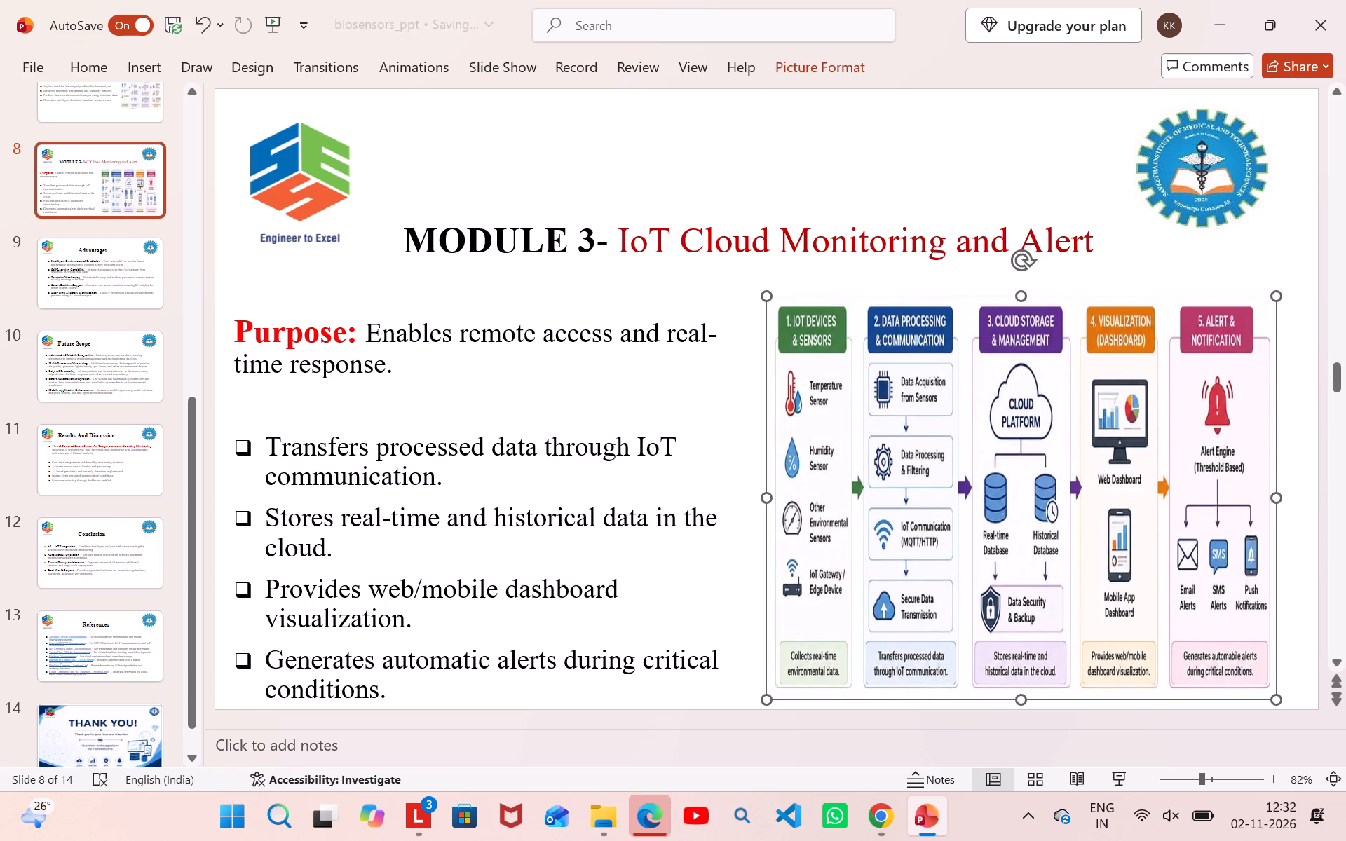
pyautogui.moveTo(1171, 459); pyautogui.dragTo(1146, 456)
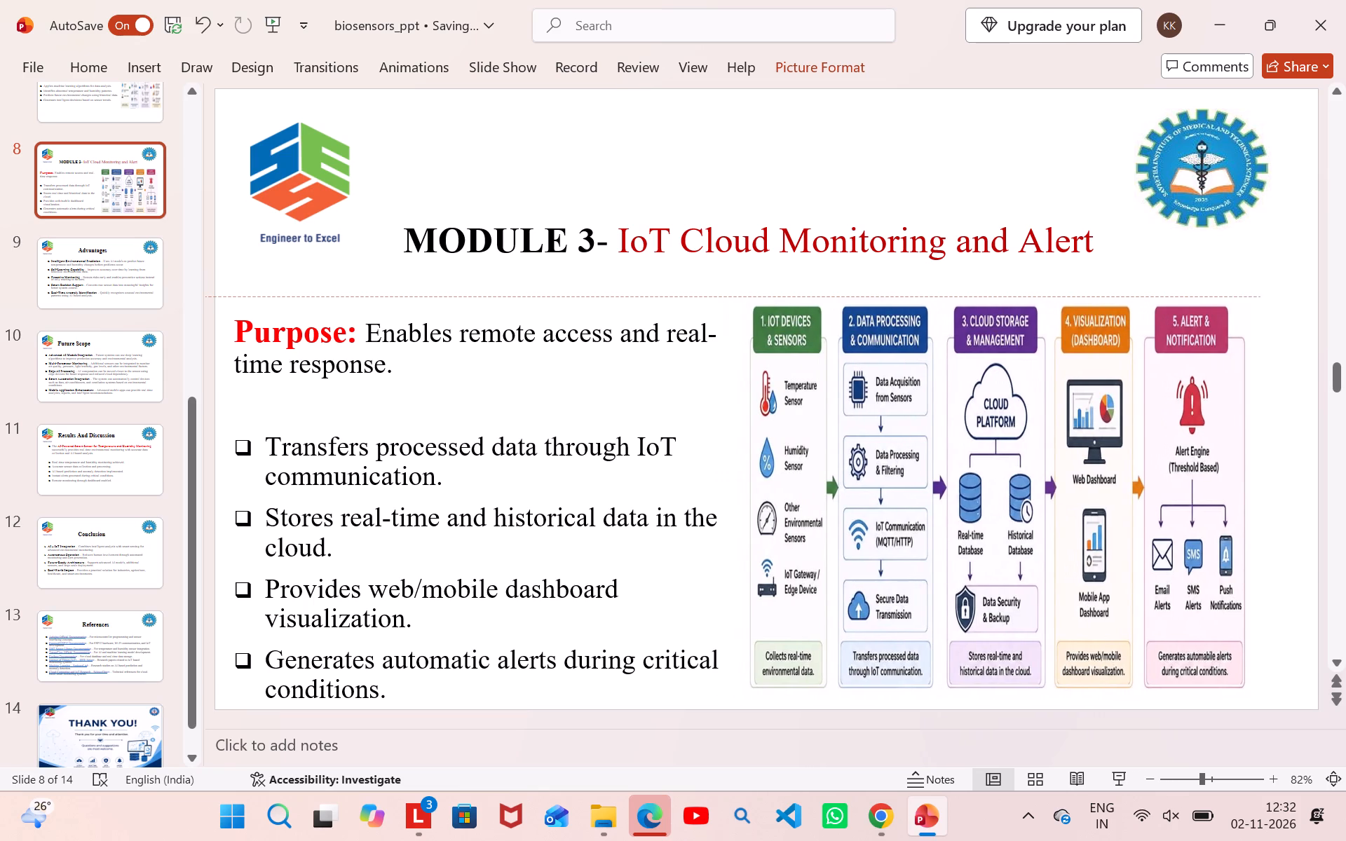
pyautogui.moveTo(1146, 456); pyautogui.dragTo(1146, 452)
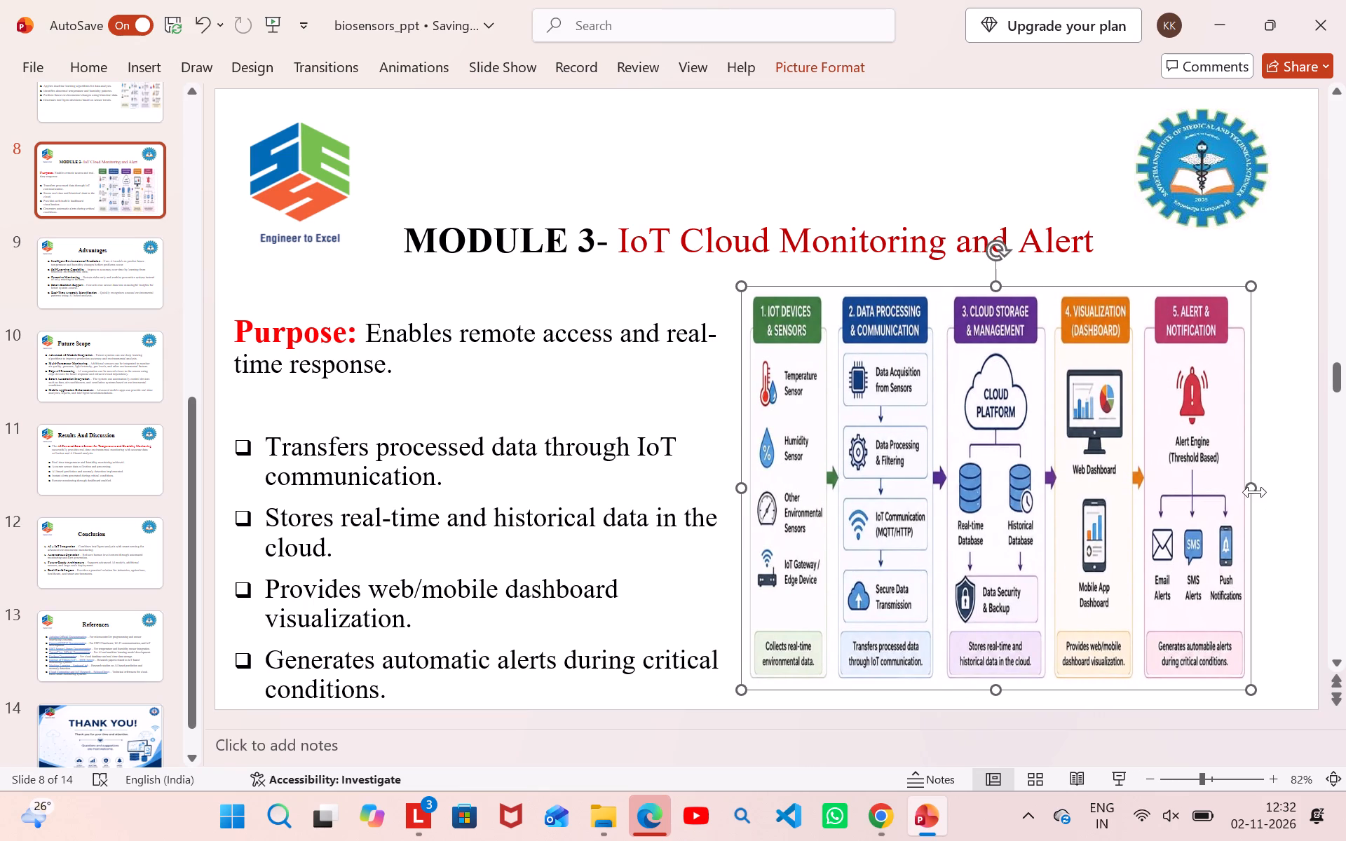
# Widen the IoT workflow diagram on the MODULE 3 slide toward the slide's right edge and back toward the bullet list.
pyautogui.moveTo(1251, 491); pyautogui.dragTo(1277, 491)
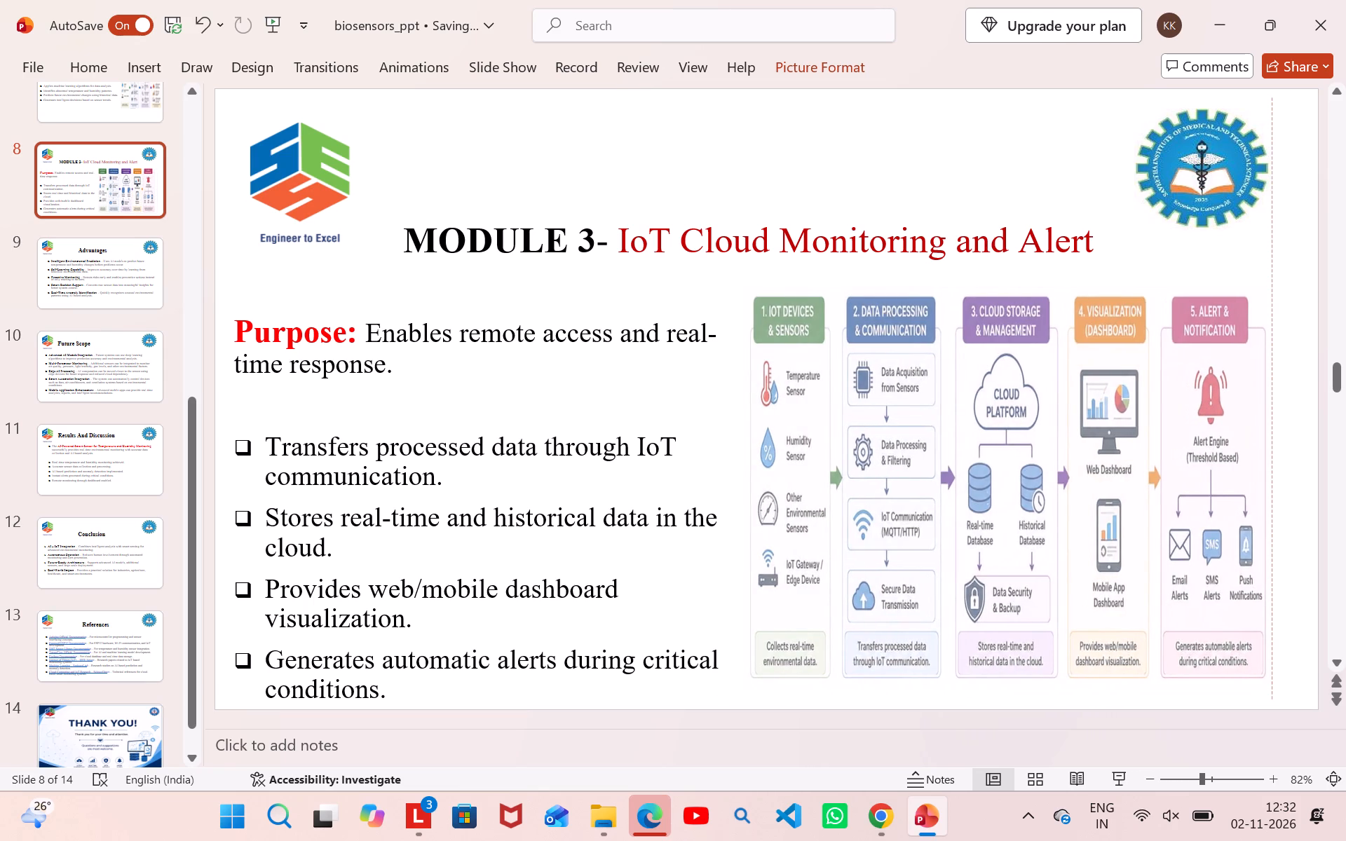
pyautogui.moveTo(1277, 491); pyautogui.dragTo(1277, 493)
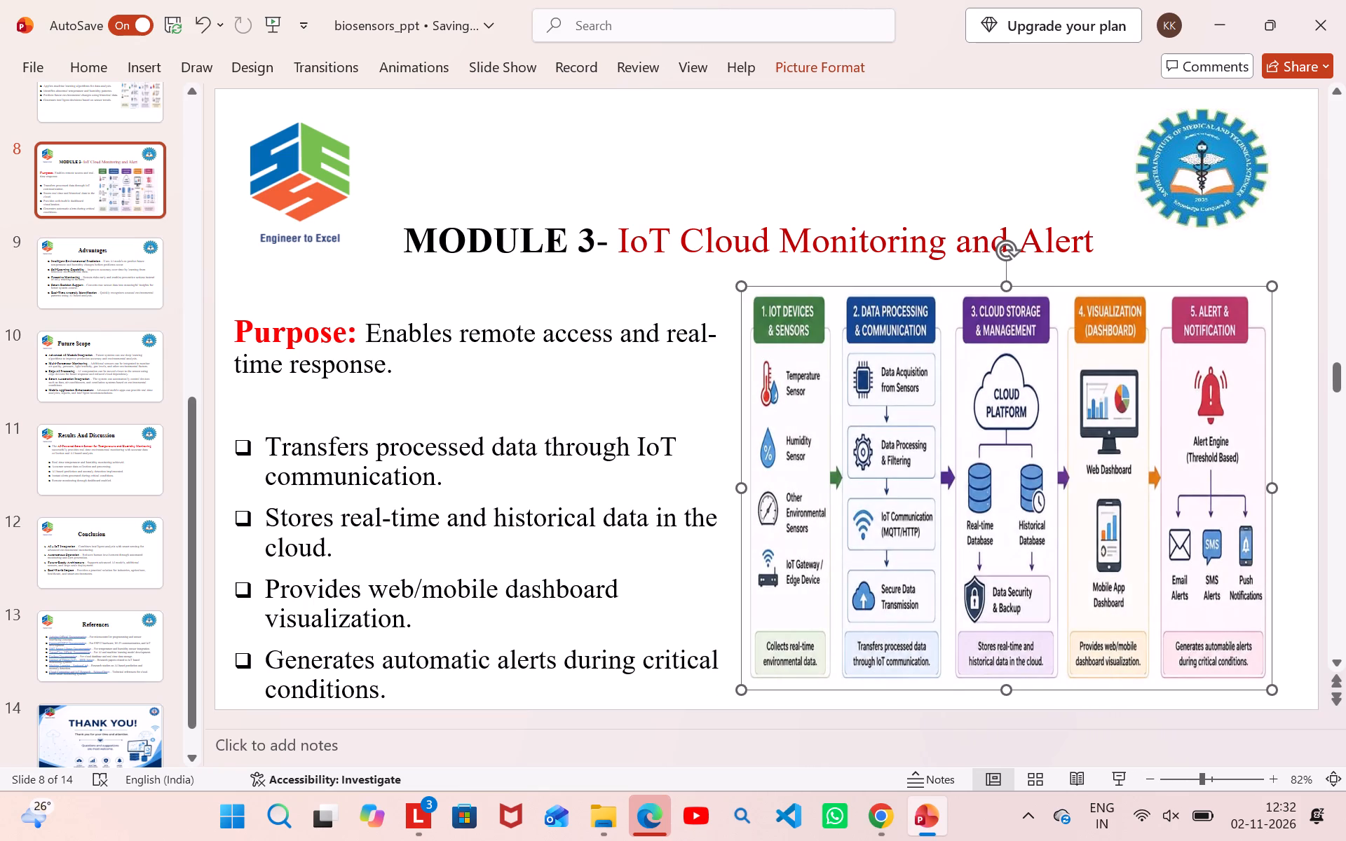
pyautogui.click(1009, 690)
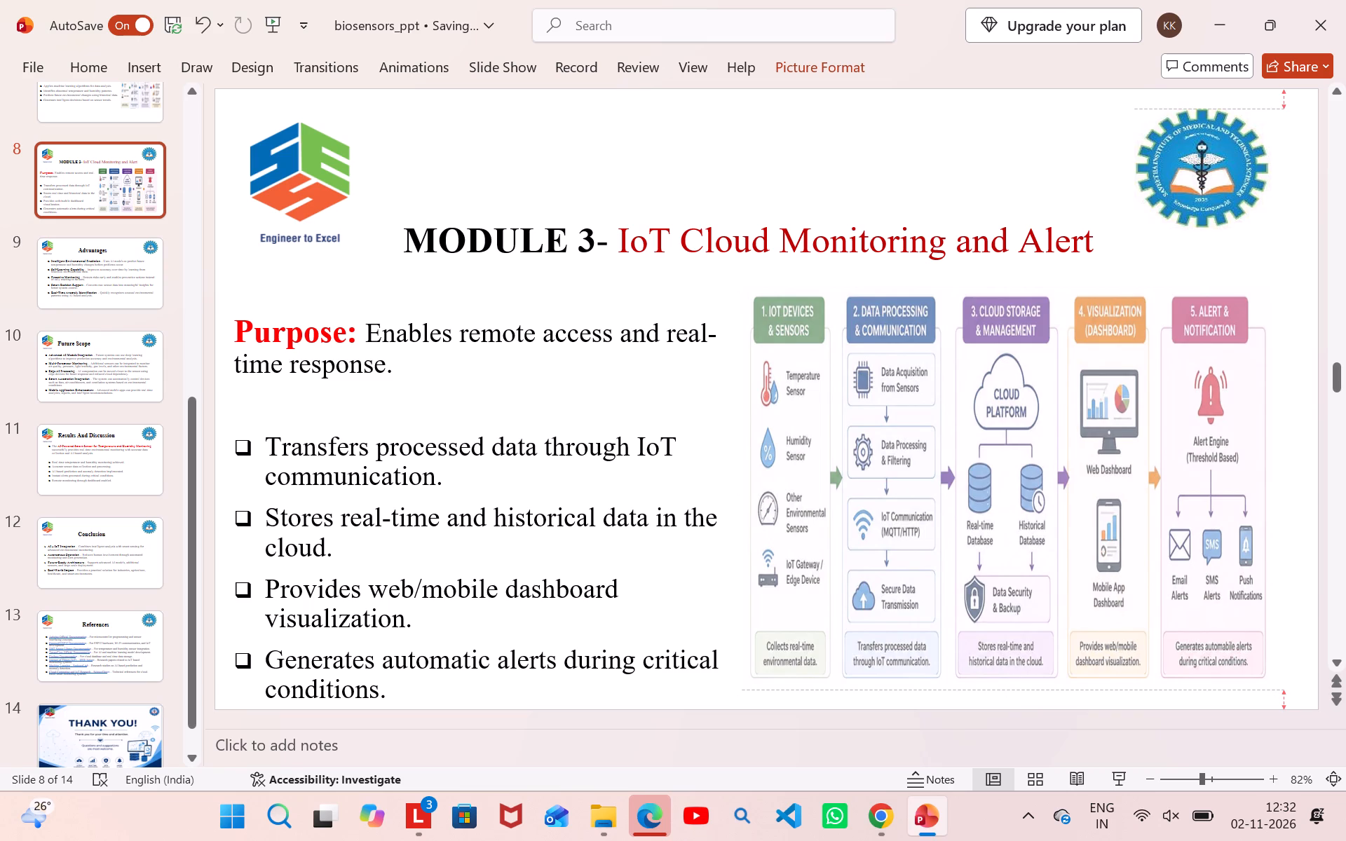
pyautogui.click(695, 294)
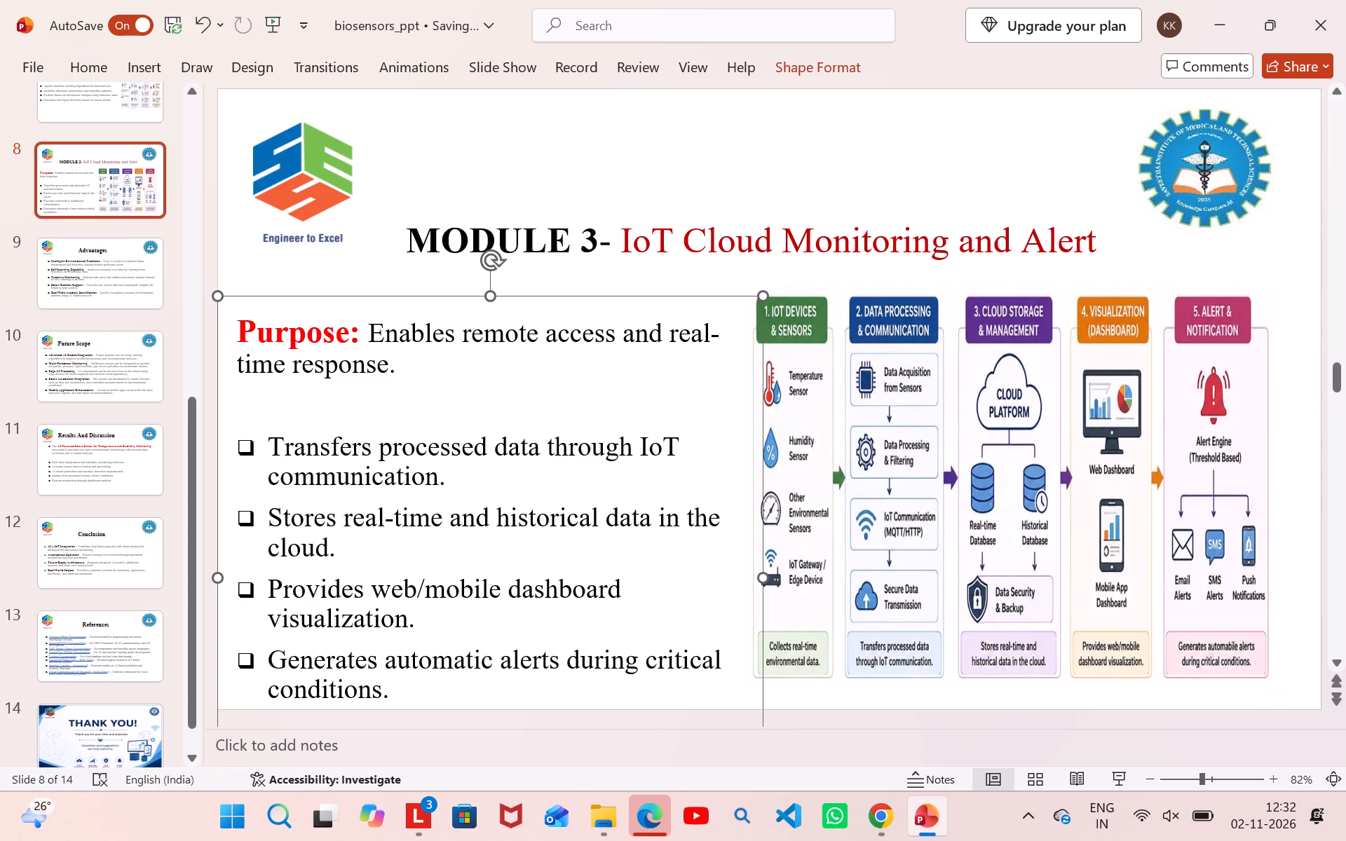
pyautogui.click(695, 416)
pyautogui.click(979, 504)
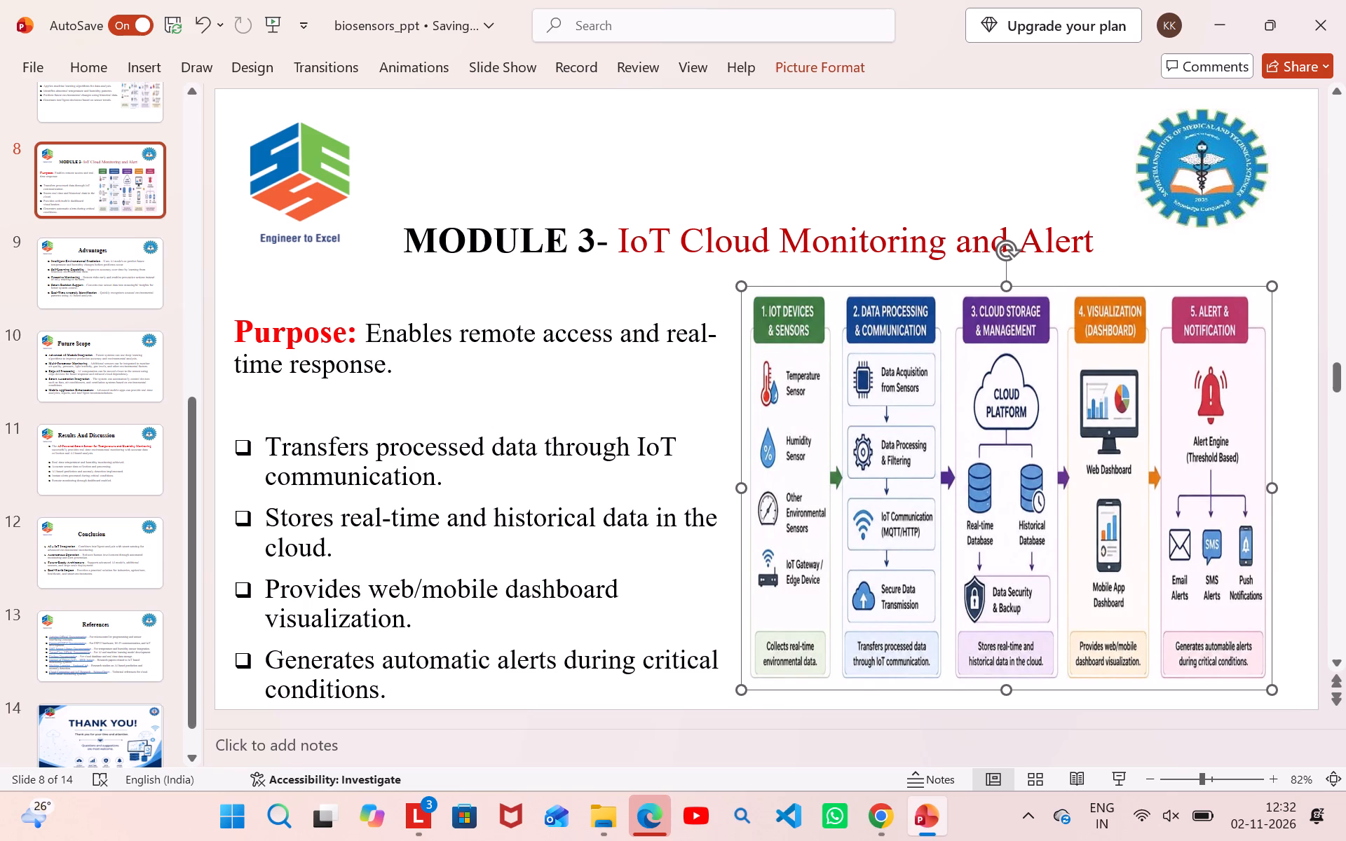
pyautogui.moveTo(979, 504); pyautogui.dragTo(995, 504)
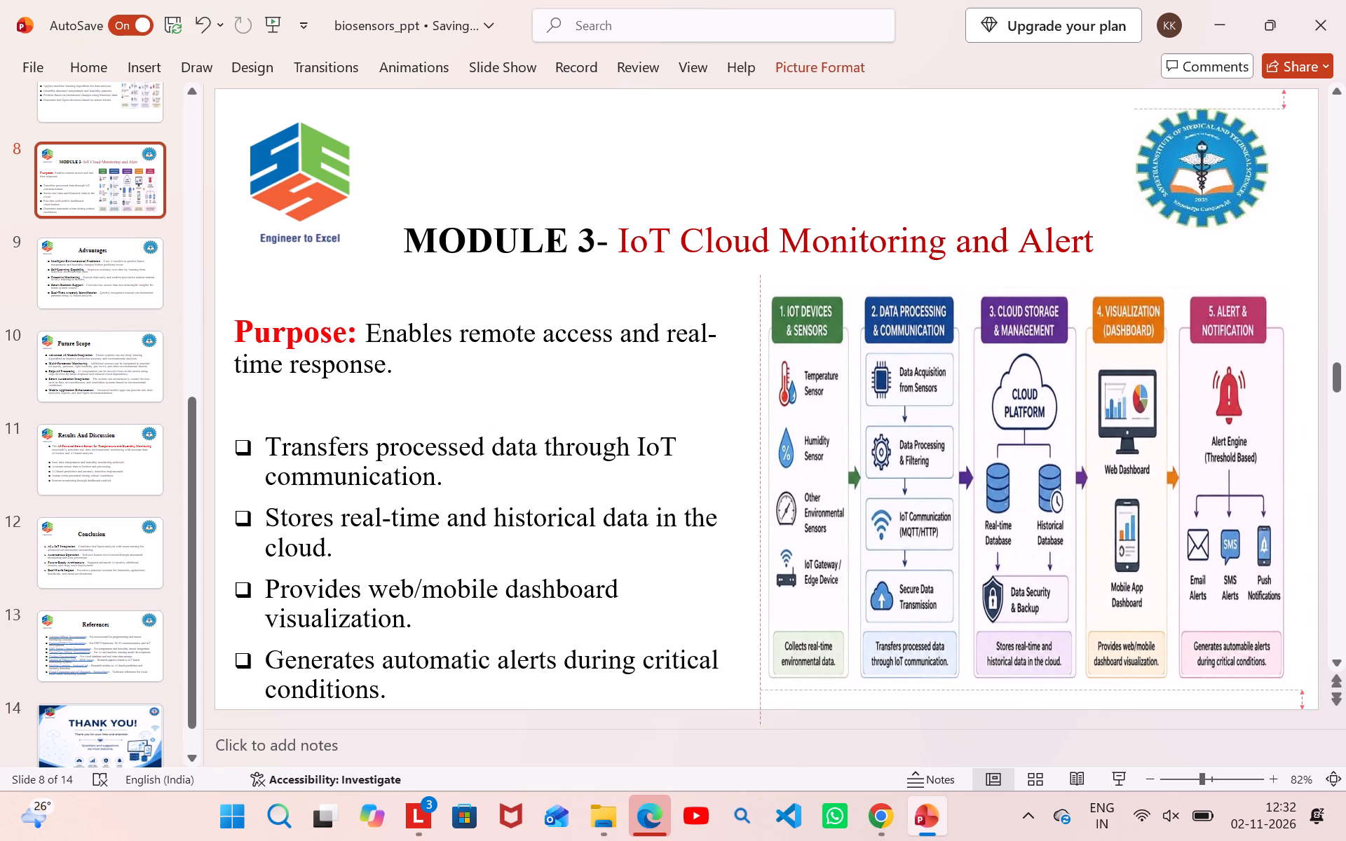
pyautogui.moveTo(995, 504); pyautogui.dragTo(995, 504)
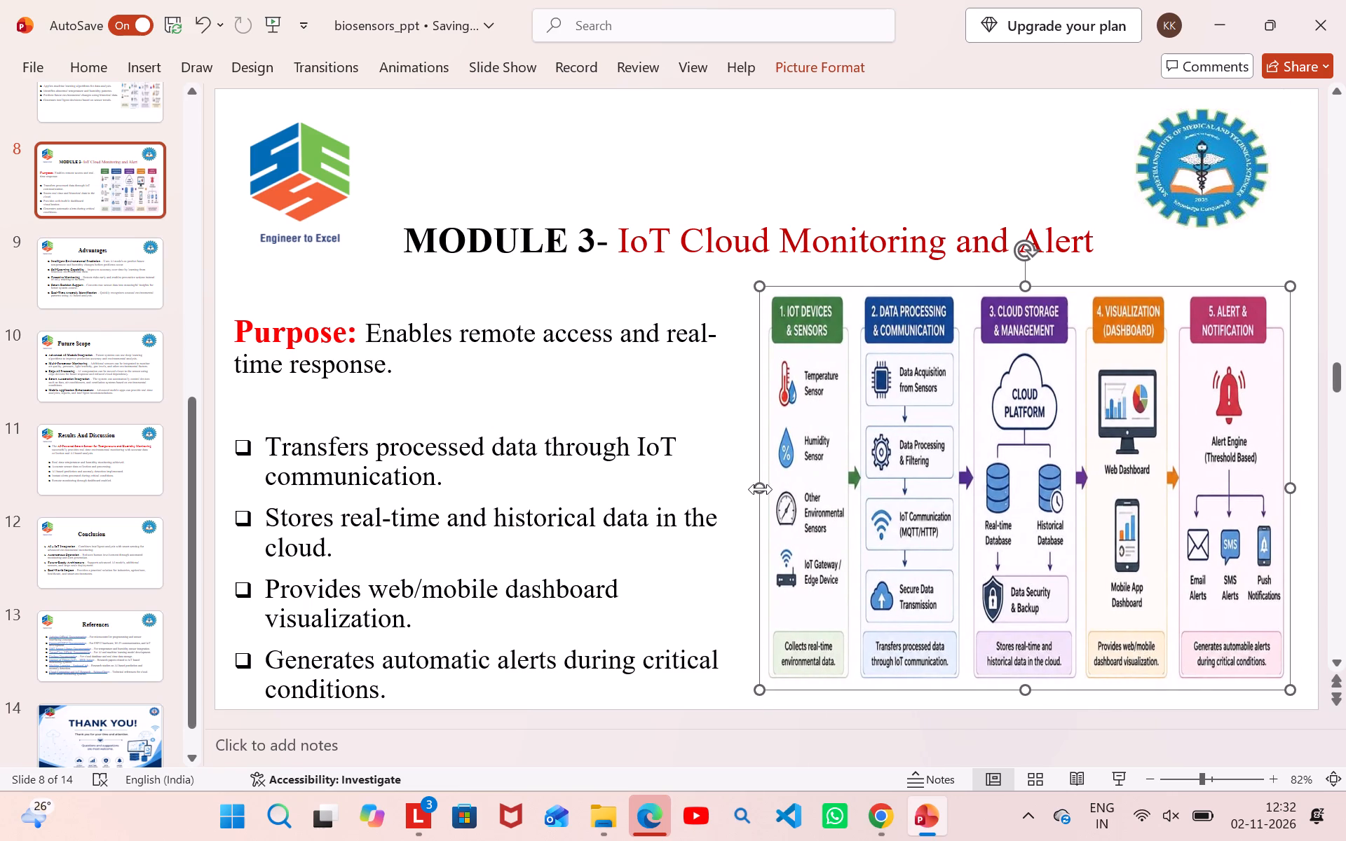
pyautogui.moveTo(761, 489); pyautogui.dragTo(734, 484)
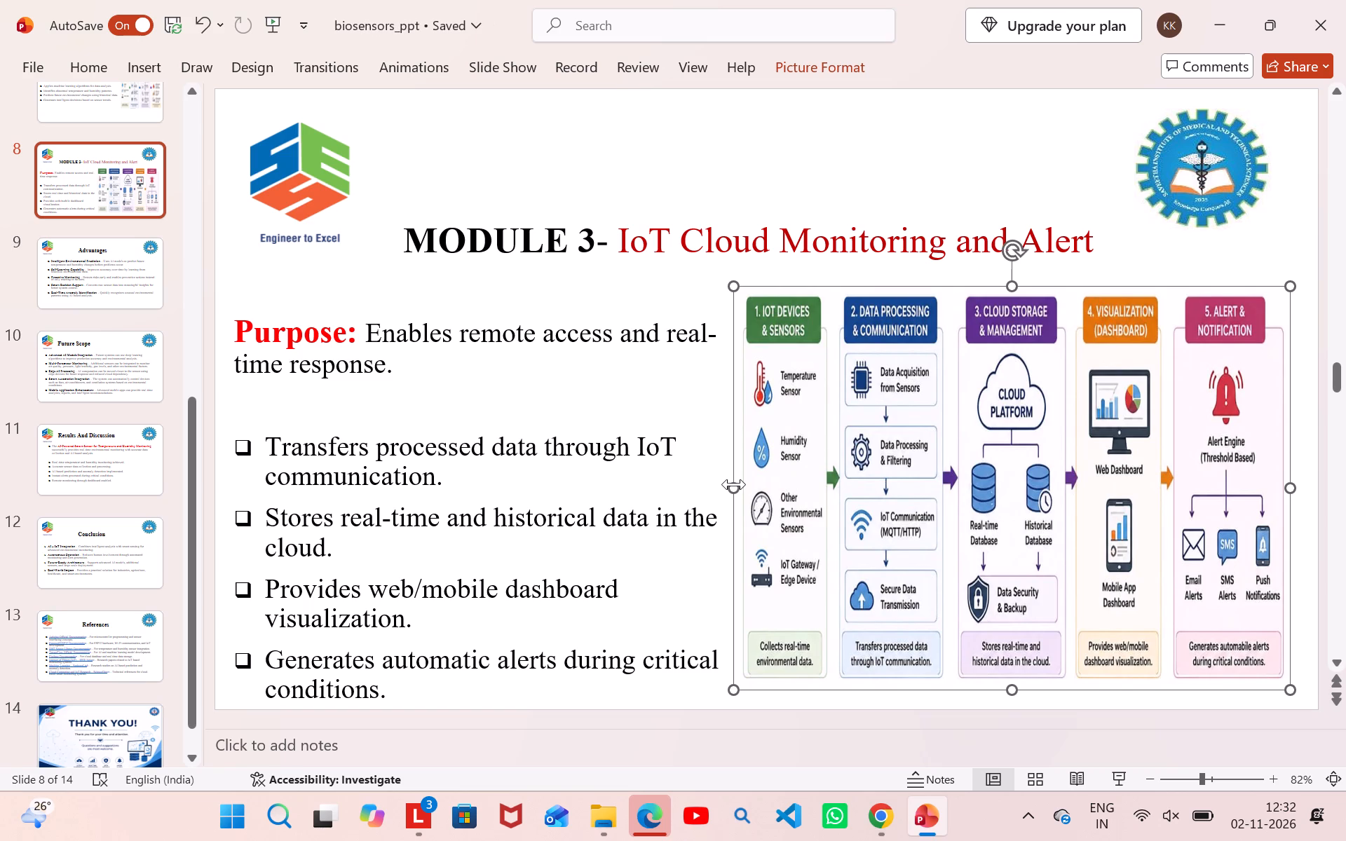
# Nudge the widened IoT workflow diagram slightly right and down so it sits just clear of the bullet text.
pyautogui.click(900, 500)
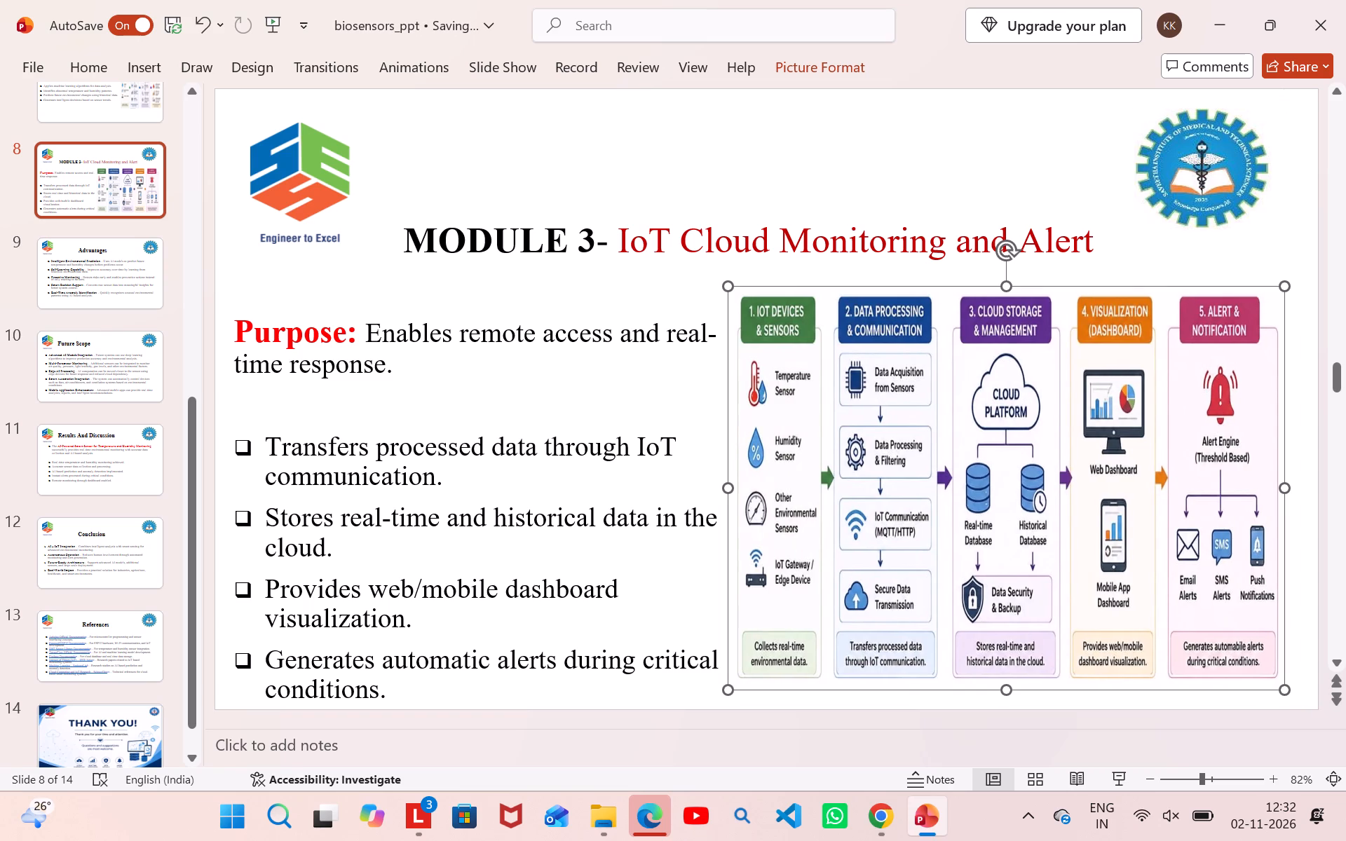
pyautogui.click(895, 503)
pyautogui.click(869, 545)
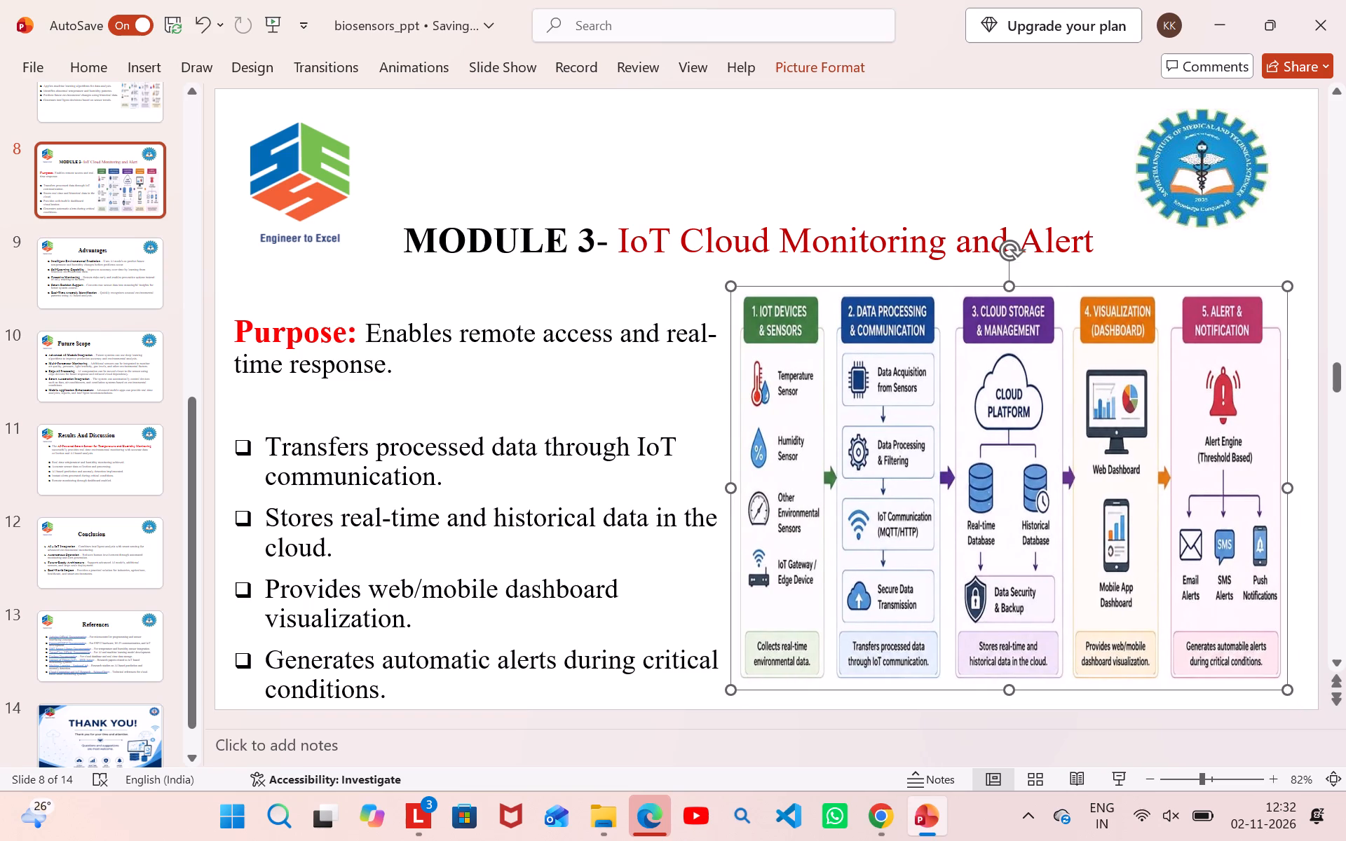
pyautogui.click(892, 538)
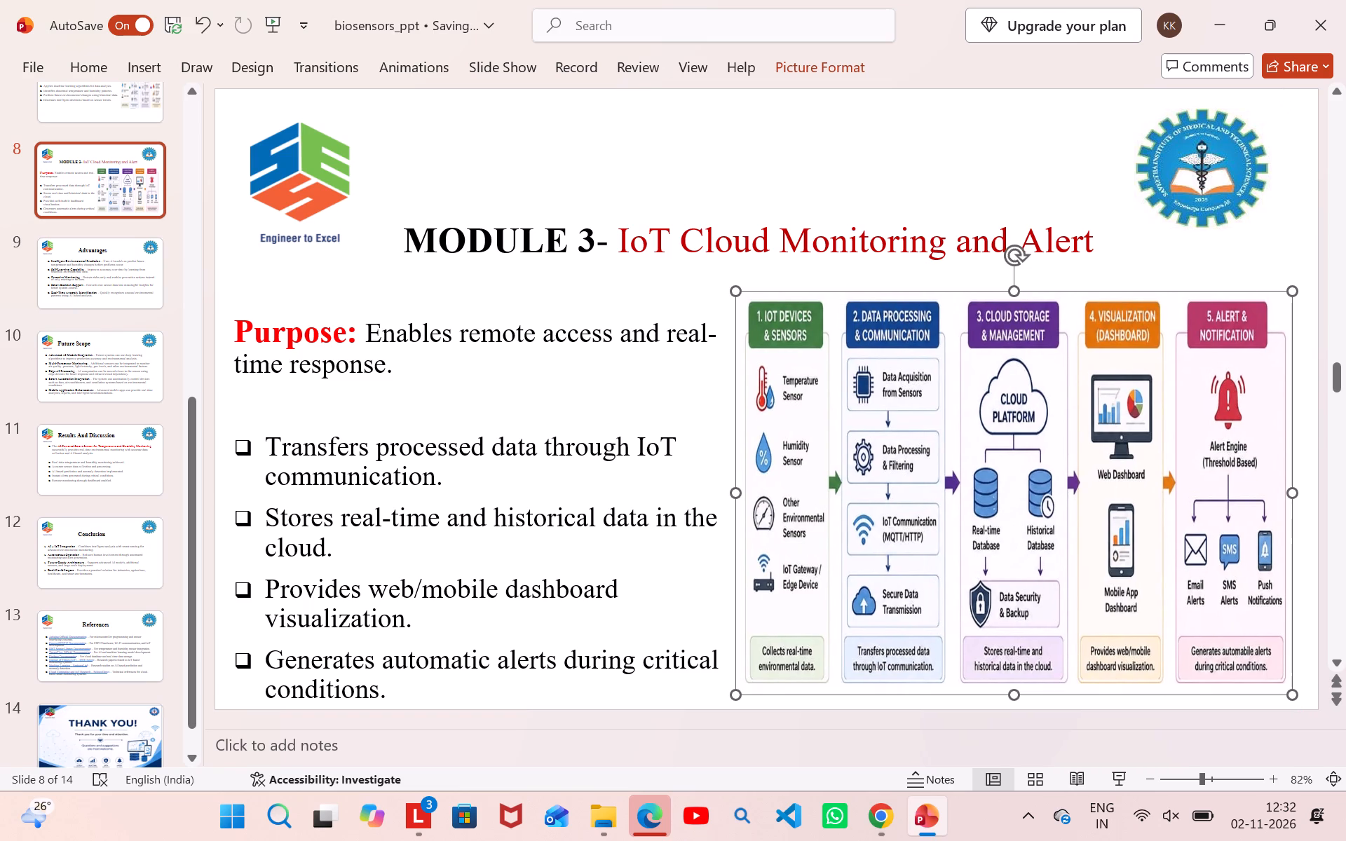
pyautogui.click(941, 479)
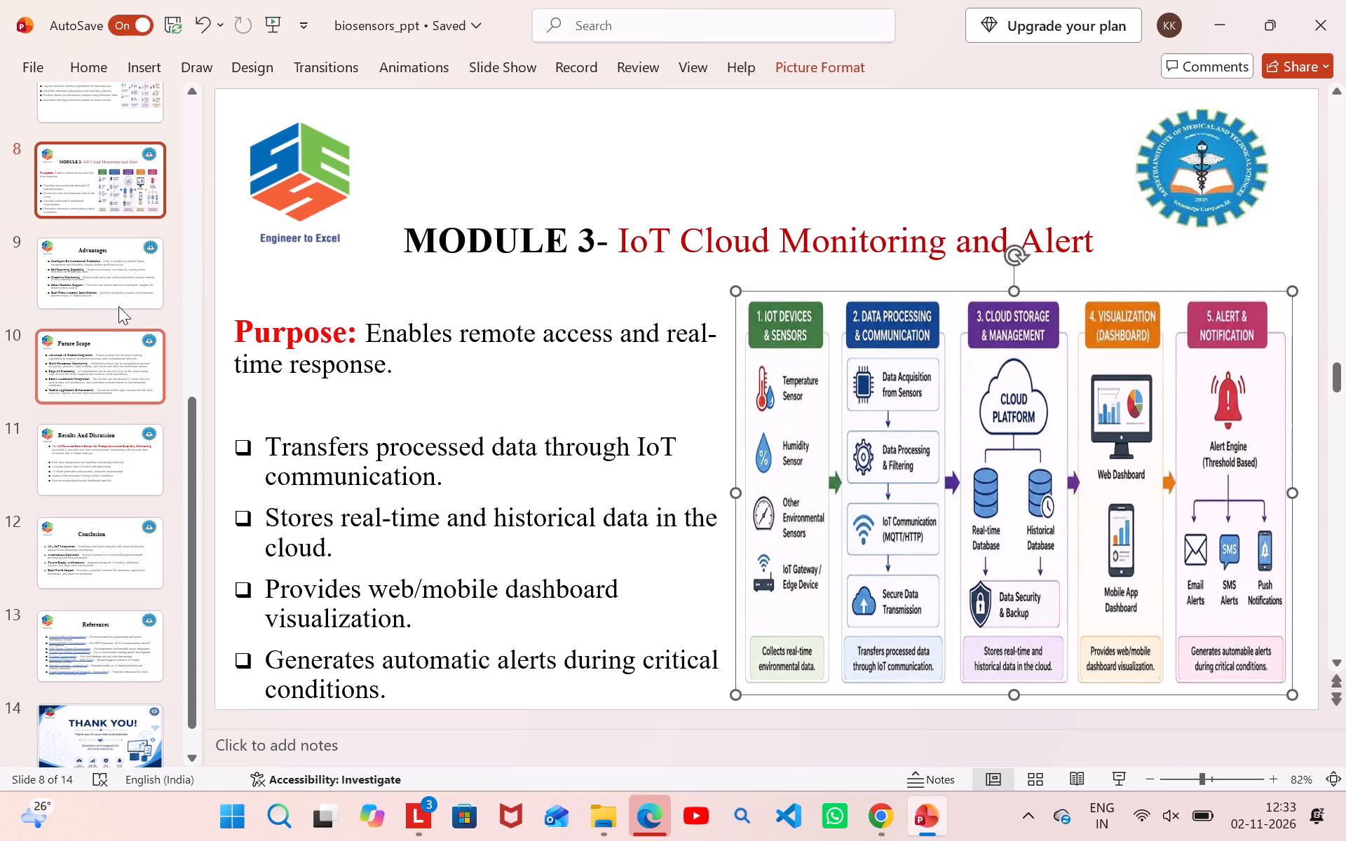
# On slide 7, move the MODULE 2 title box down and slightly left, between the two logos.
pyautogui.scroll(1, 119, 289)
pyautogui.click(107, 125)
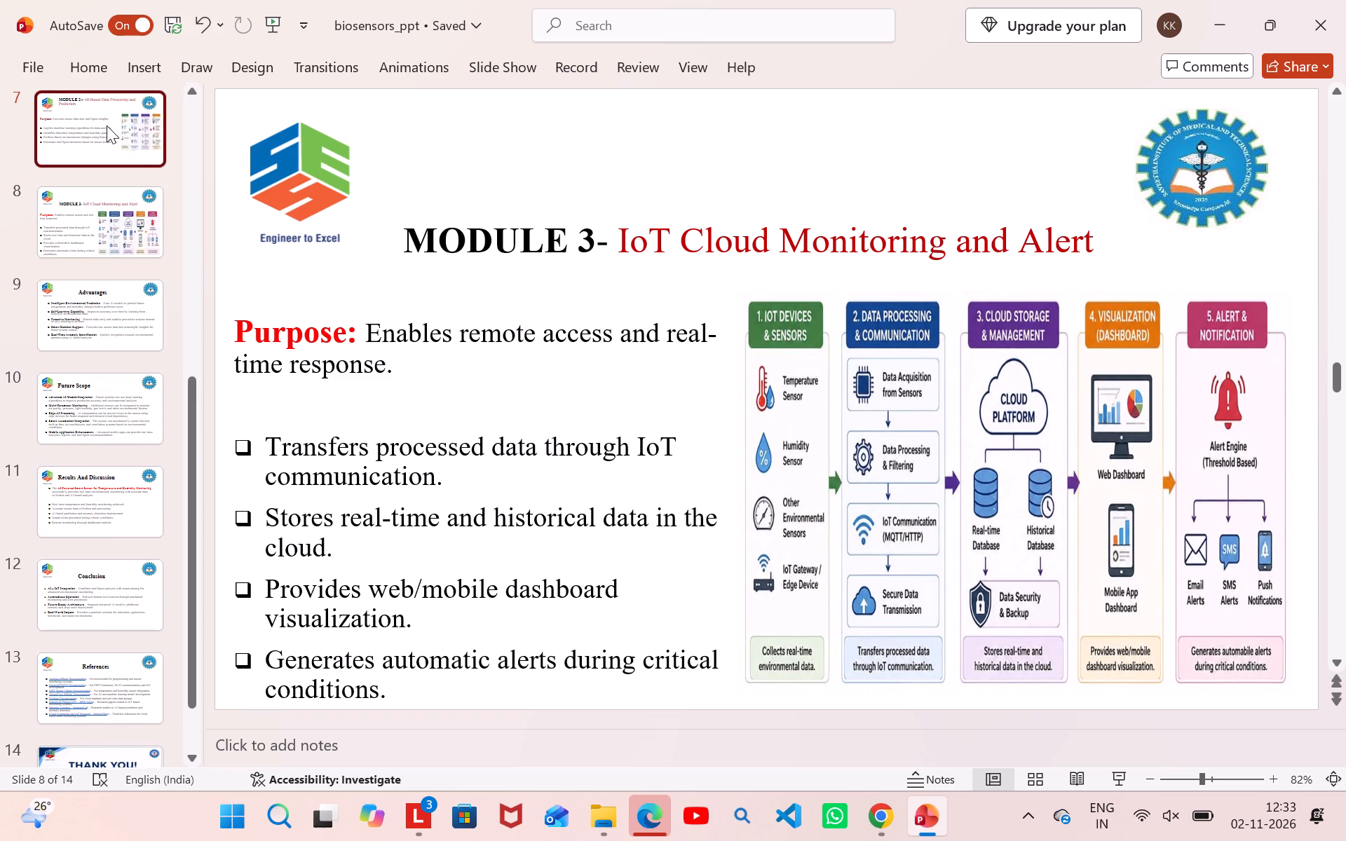
pyautogui.click(623, 280)
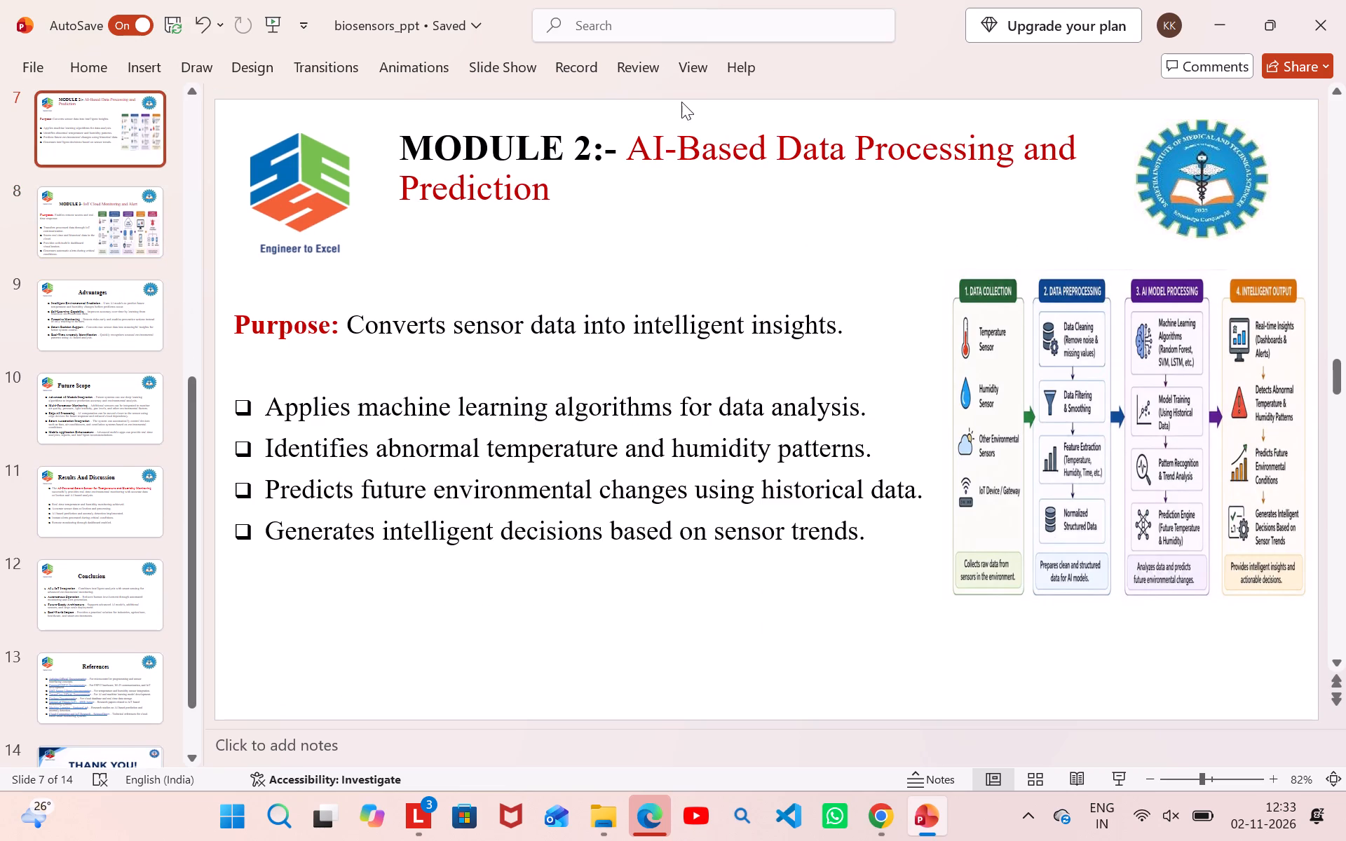
pyautogui.click(681, 102)
pyautogui.click(688, 136)
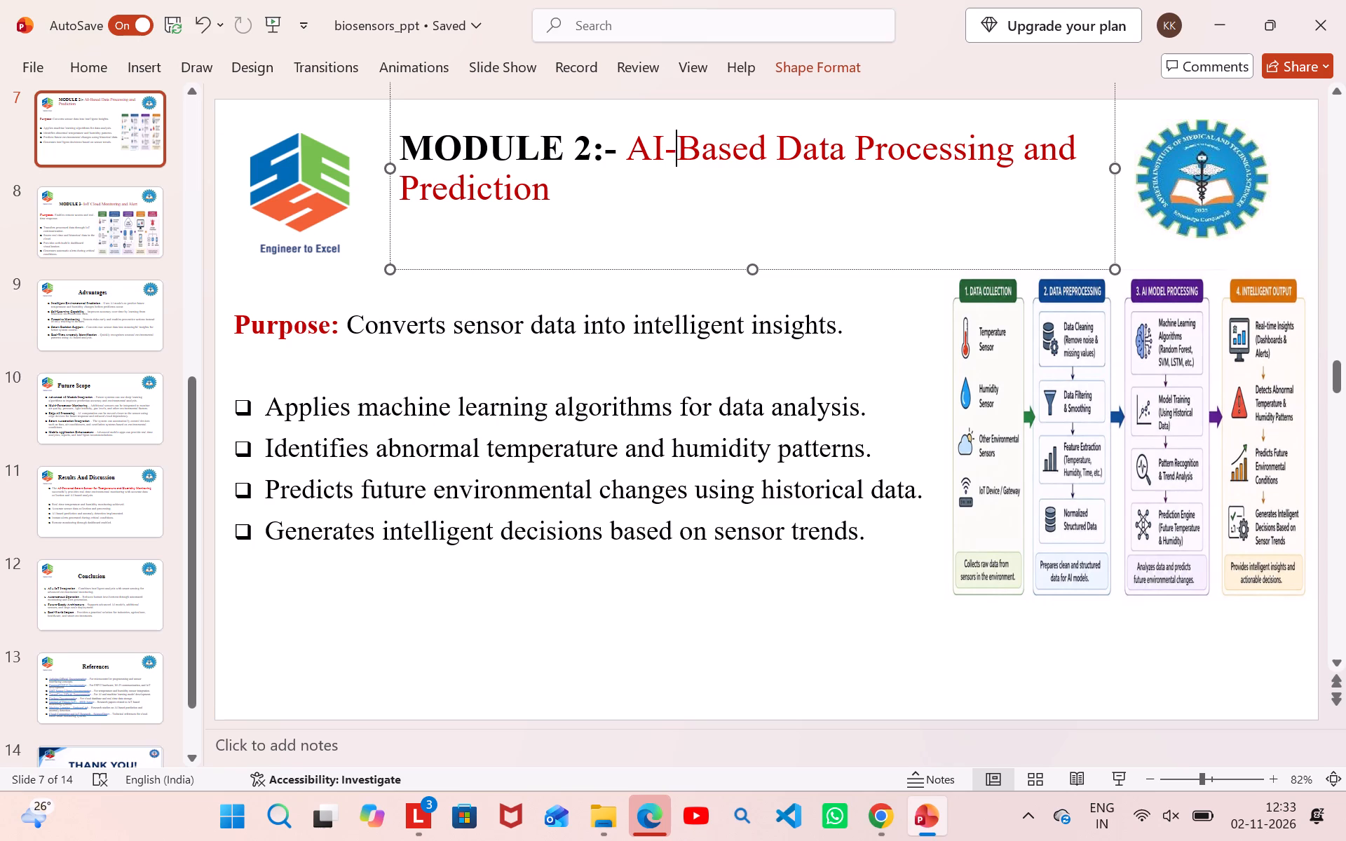
pyautogui.moveTo(570, 273); pyautogui.dragTo(569, 300)
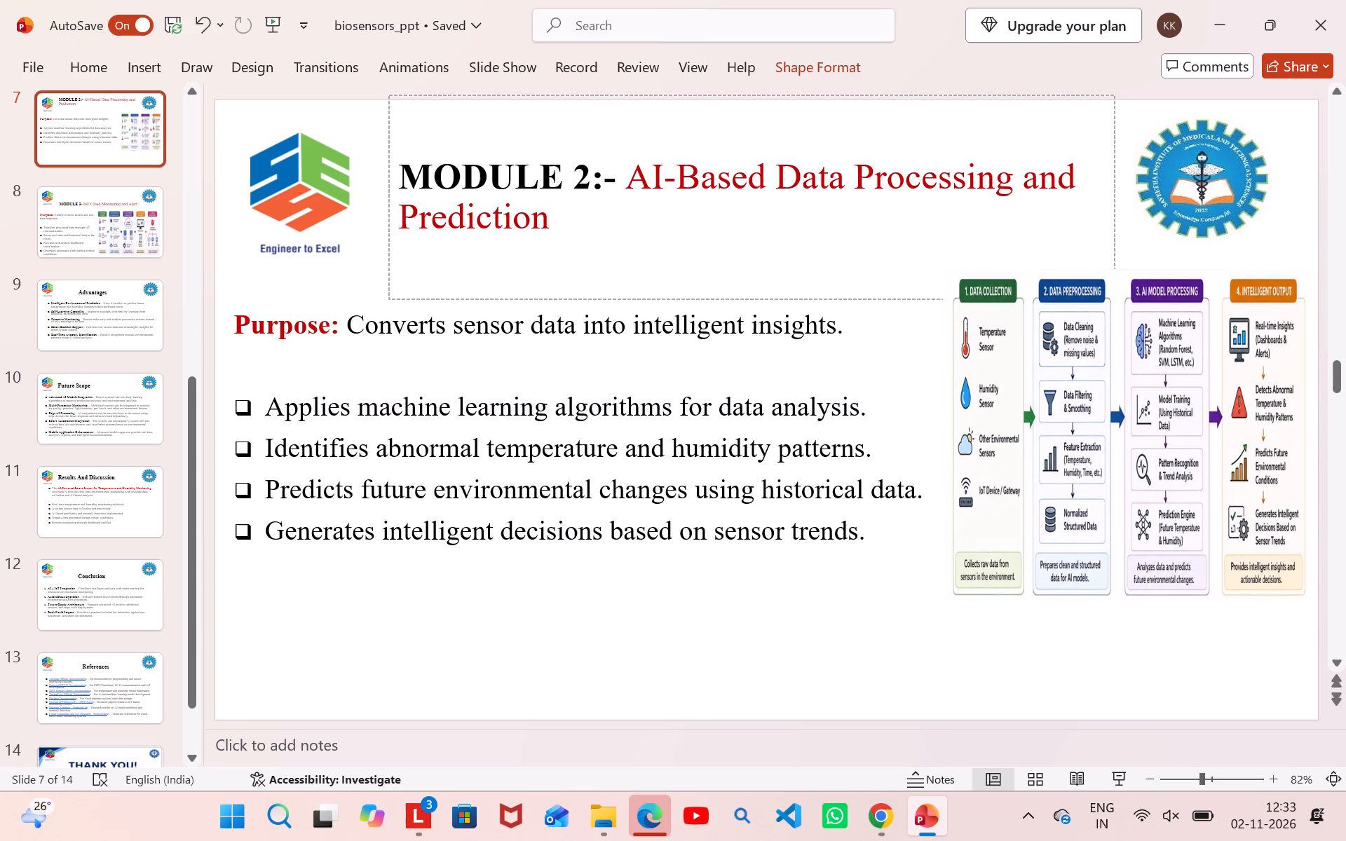
pyautogui.moveTo(569, 300); pyautogui.dragTo(558, 310)
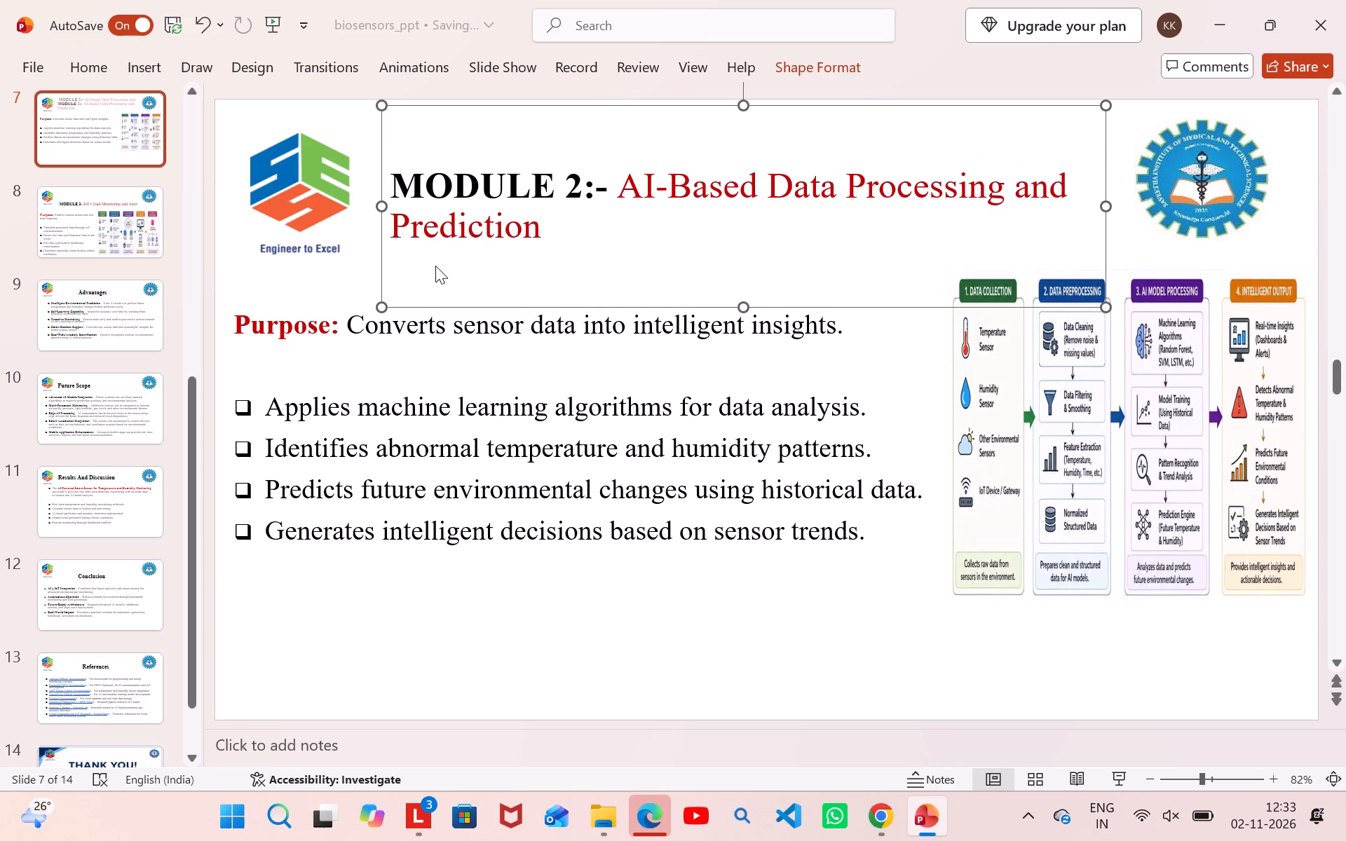
pyautogui.click(435, 271)
pyautogui.click(740, 249)
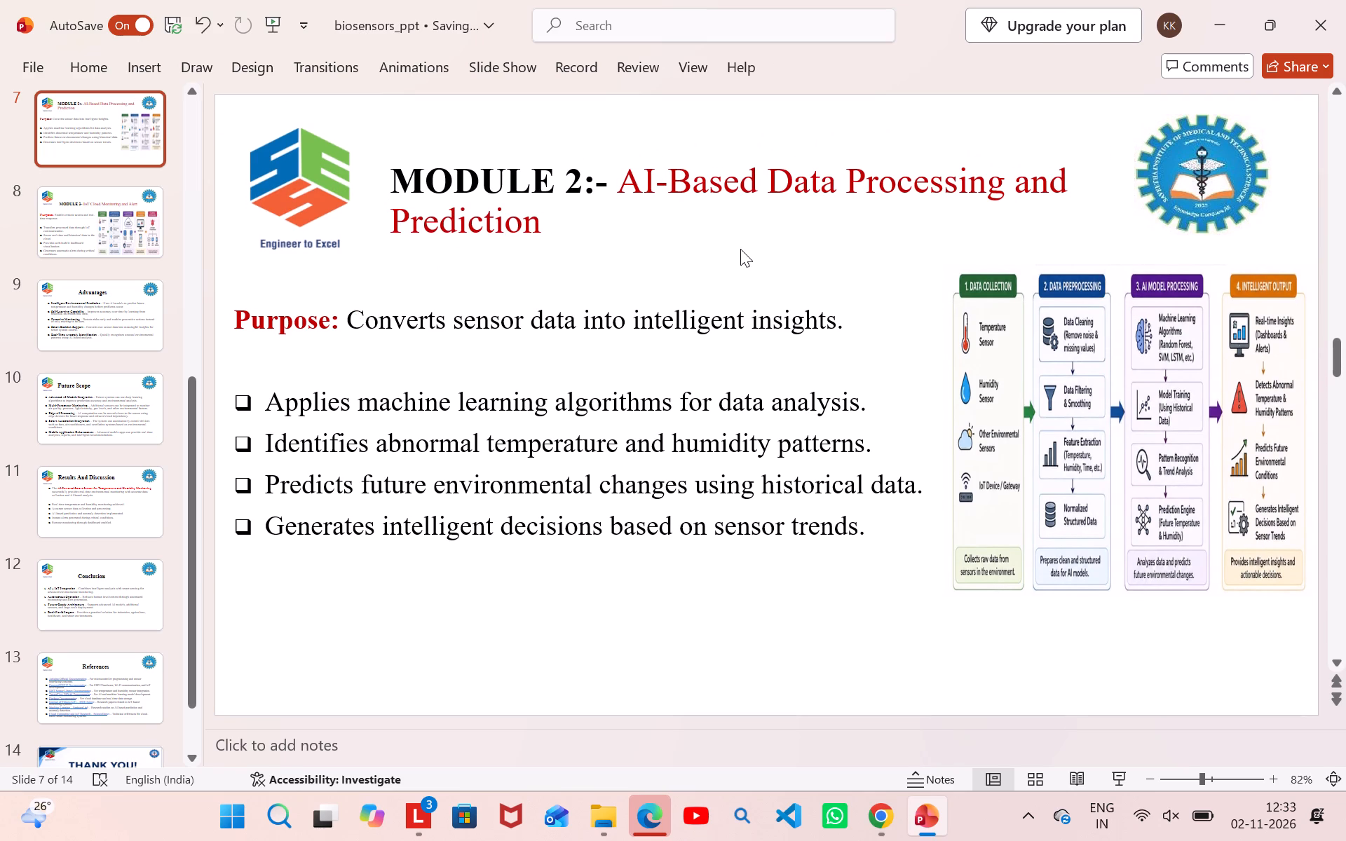
# Widen the MODULE 2 title box to the right-hand logo and lower it slightly, keeping it between the two logos.
pyautogui.click(1019, 190)
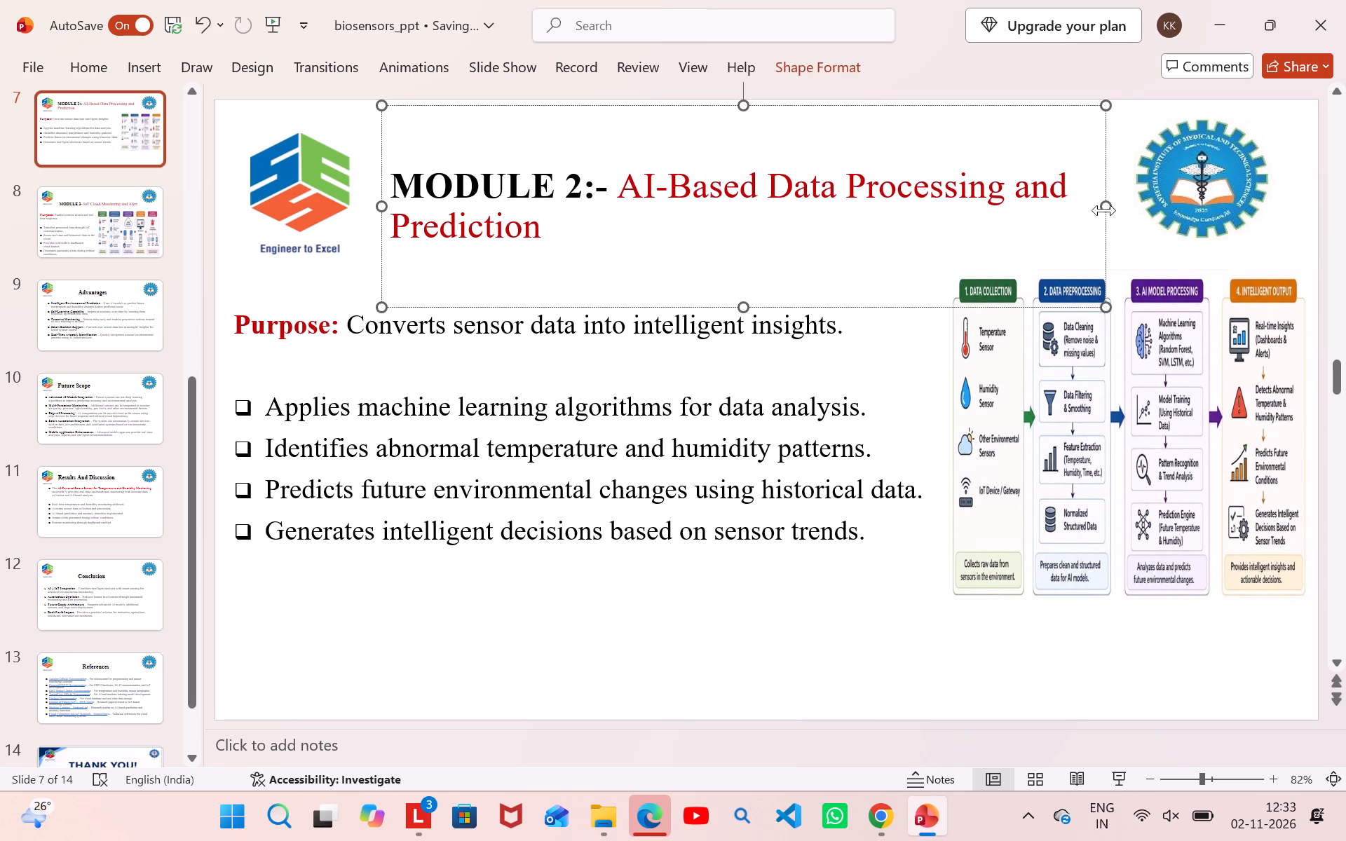
pyautogui.moveTo(1104, 210); pyautogui.dragTo(1138, 227)
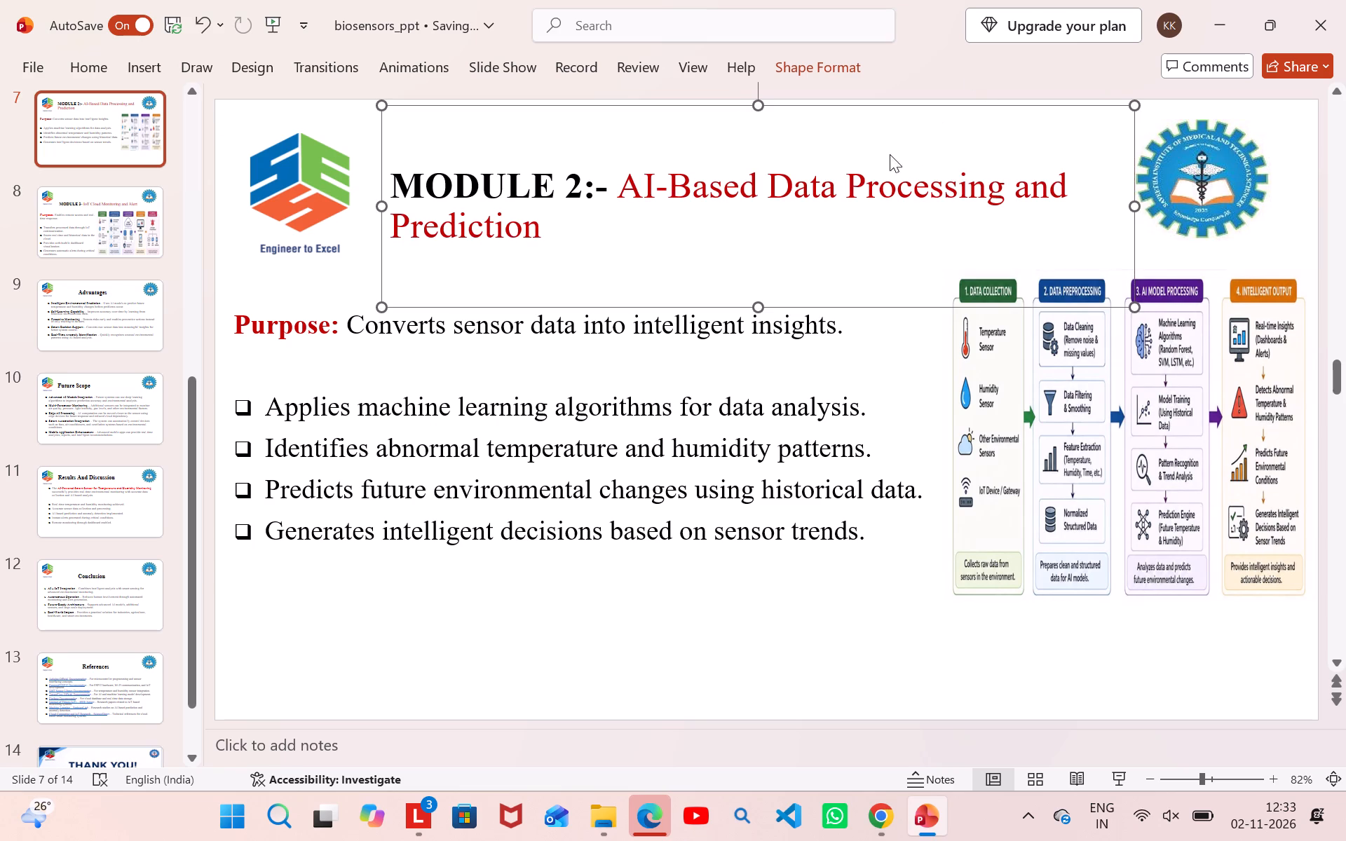
pyautogui.moveTo(855, 110); pyautogui.dragTo(855, 146)
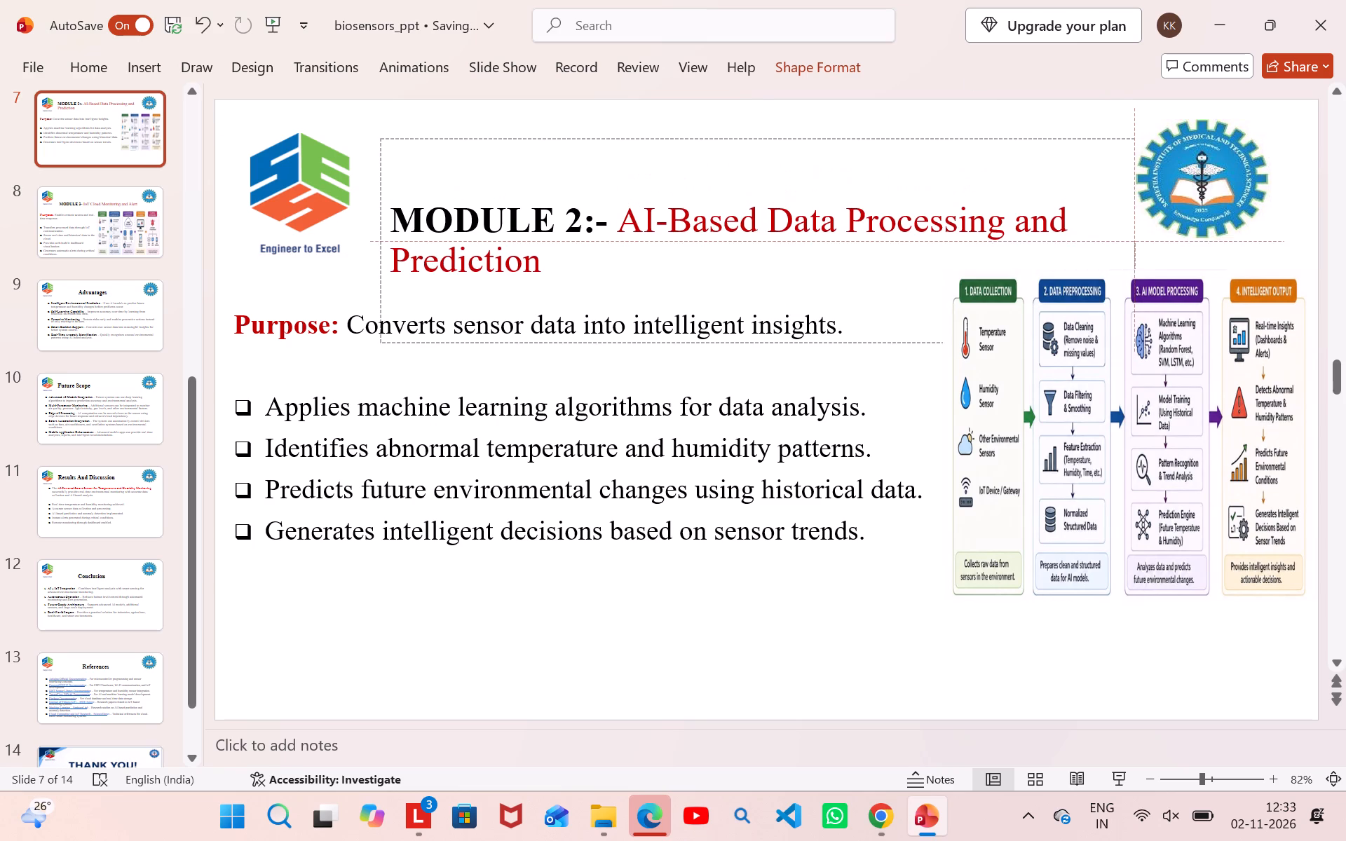
pyautogui.moveTo(855, 146); pyautogui.dragTo(858, 133)
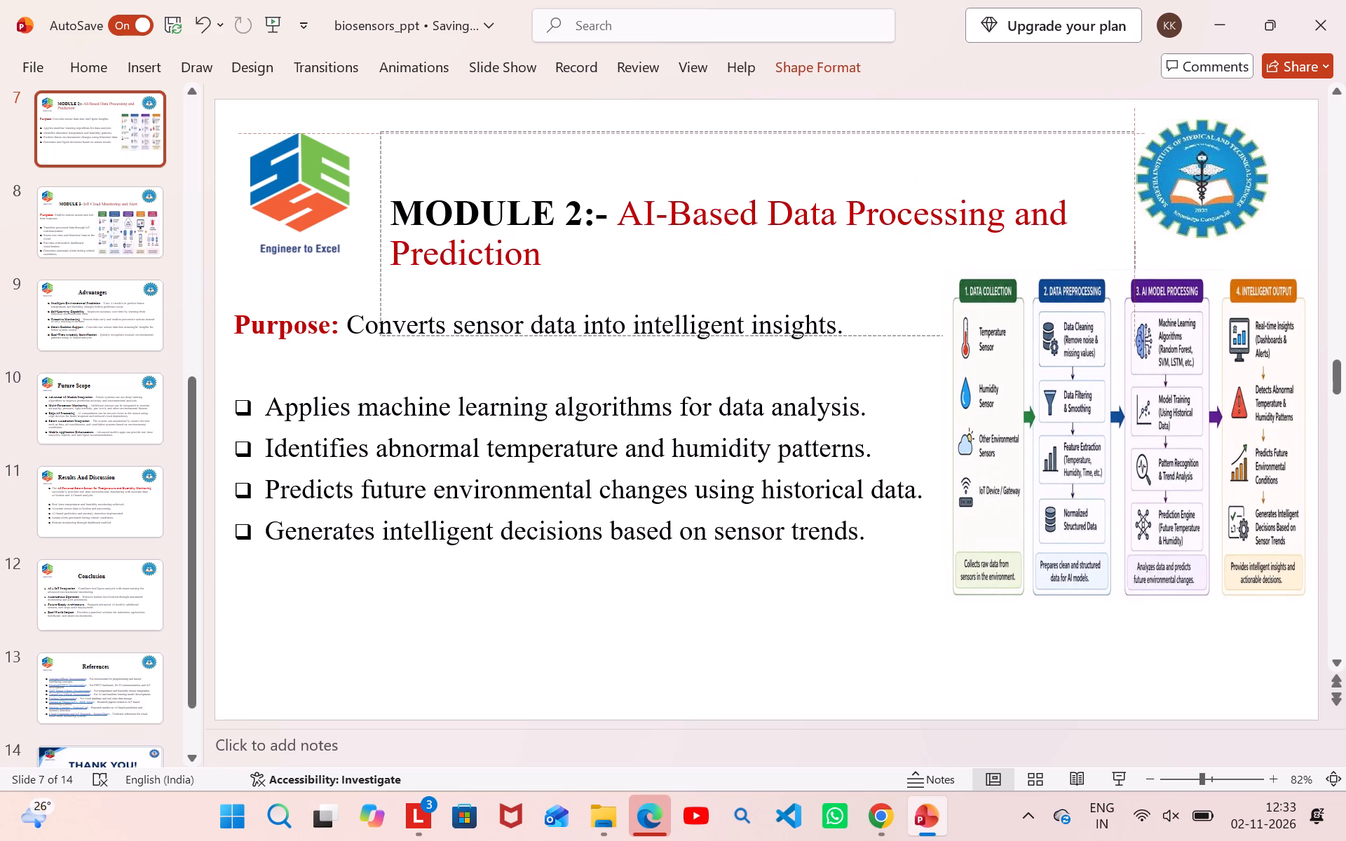
pyautogui.moveTo(858, 133); pyautogui.dragTo(854, 132)
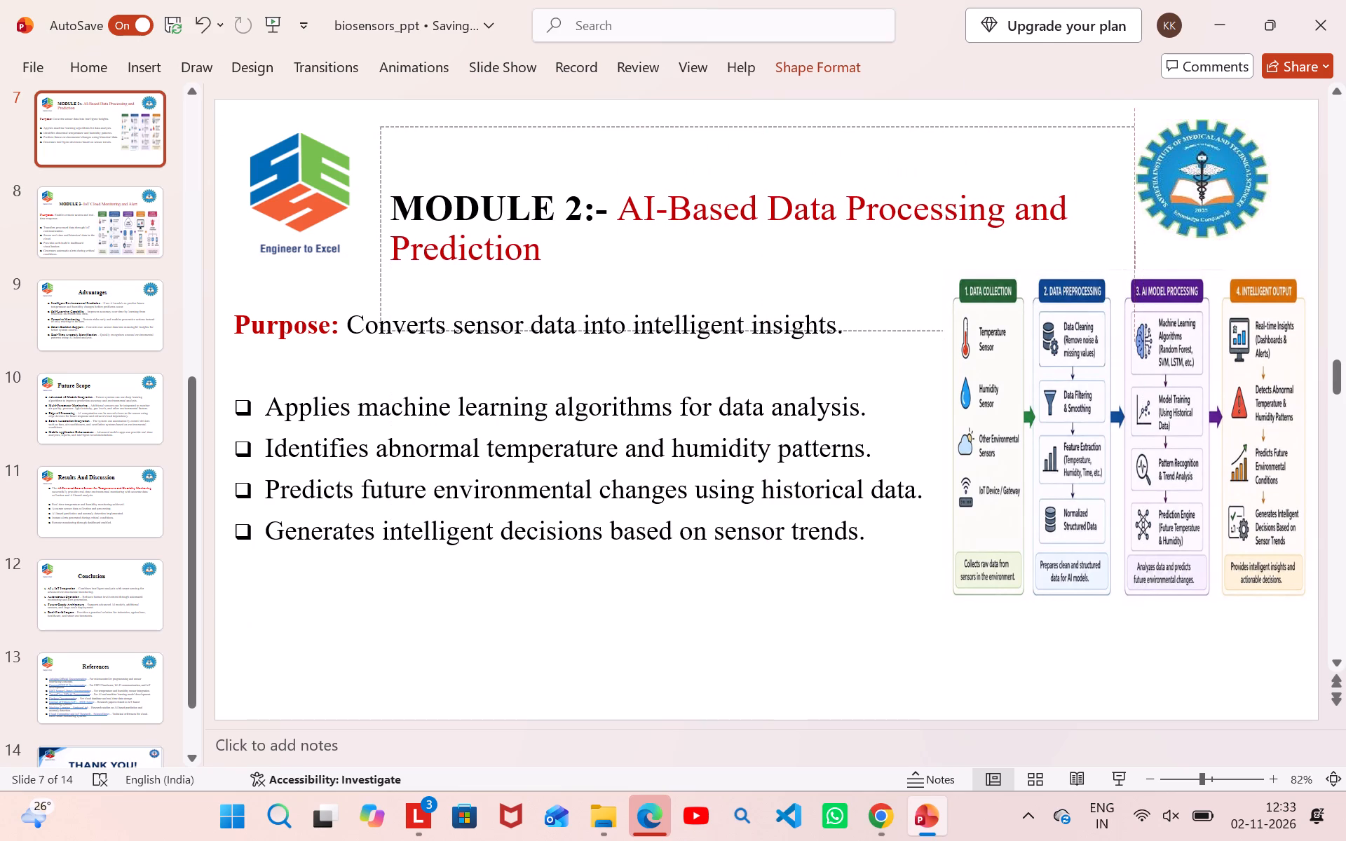
pyautogui.moveTo(854, 132); pyautogui.dragTo(853, 123)
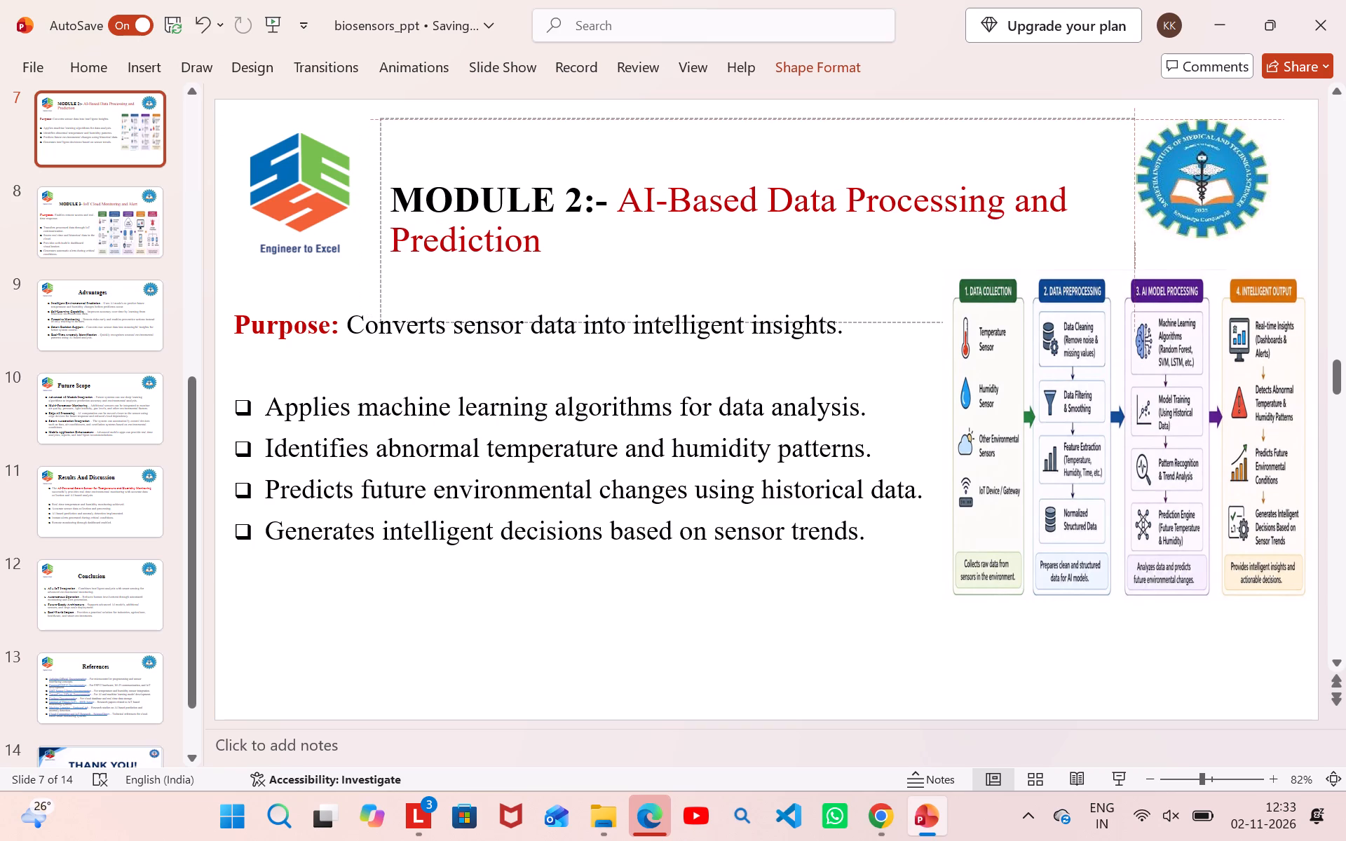
pyautogui.moveTo(853, 123); pyautogui.dragTo(852, 128)
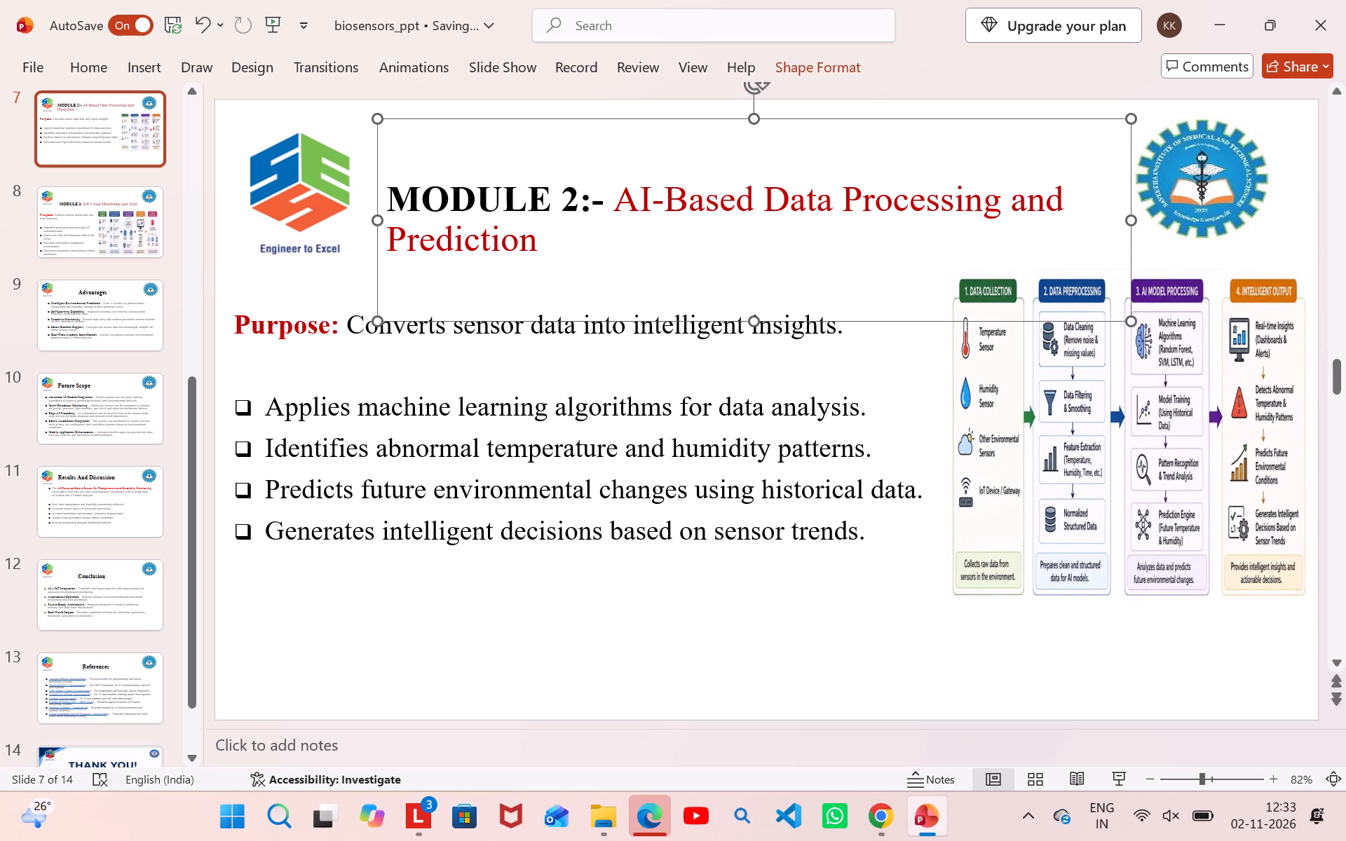
# Narrow the Purpose and bullet text box on the MODULE 2 slide and move it up directly below the title.
pyautogui.click(516, 282)
pyautogui.click(444, 281)
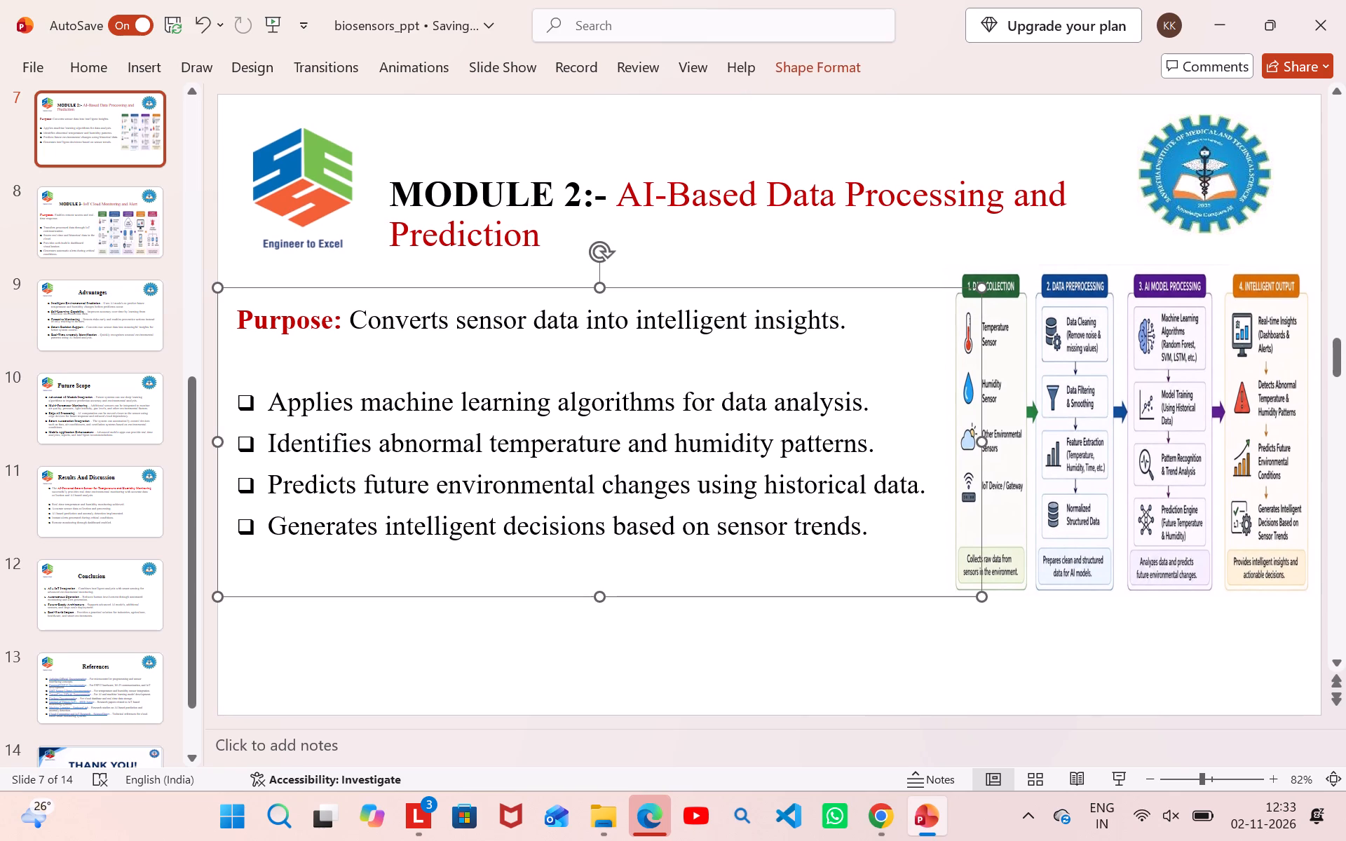
pyautogui.click(437, 390)
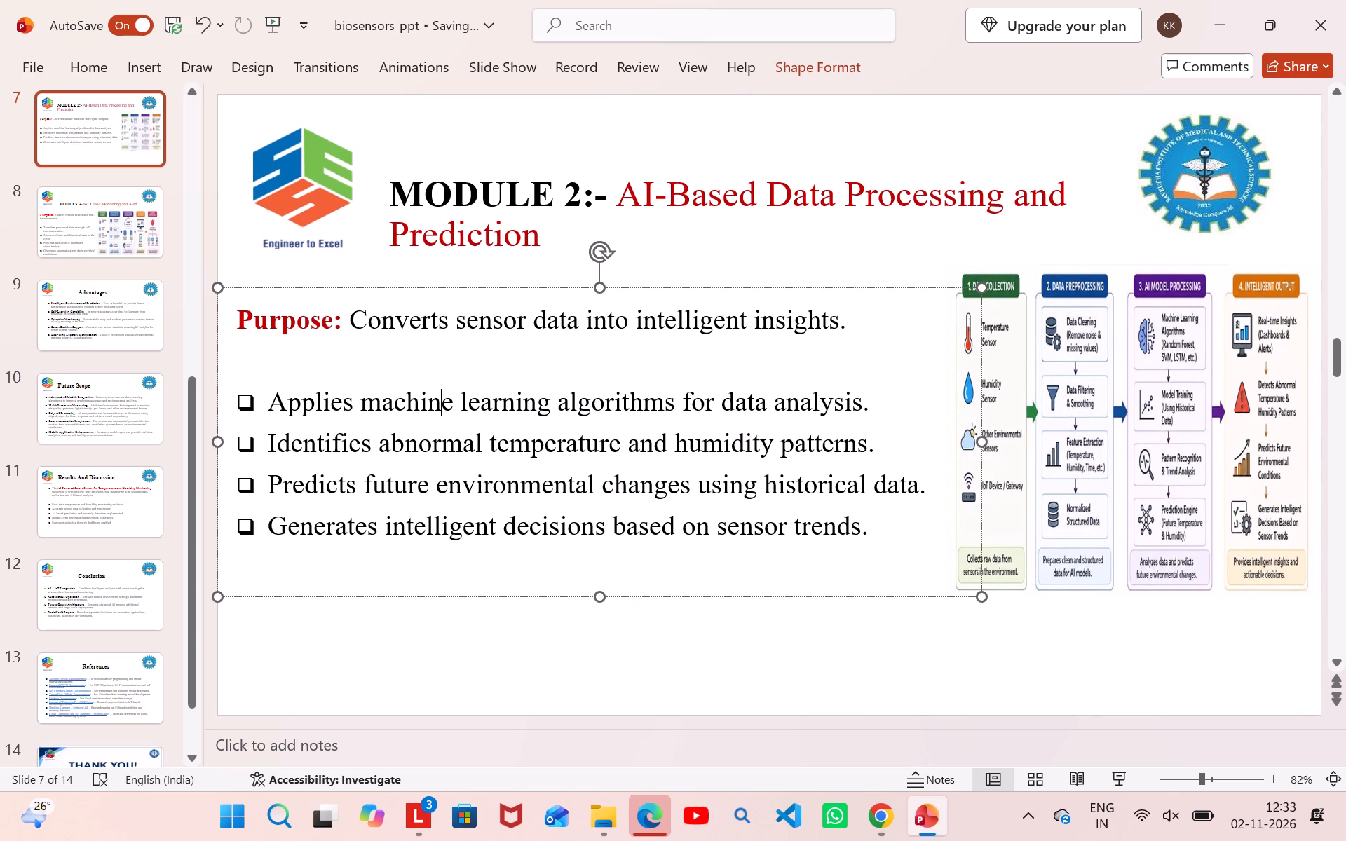
pyautogui.moveTo(985, 442); pyautogui.dragTo(838, 509)
pyautogui.moveTo(740, 214); pyautogui.dragTo(749, 289)
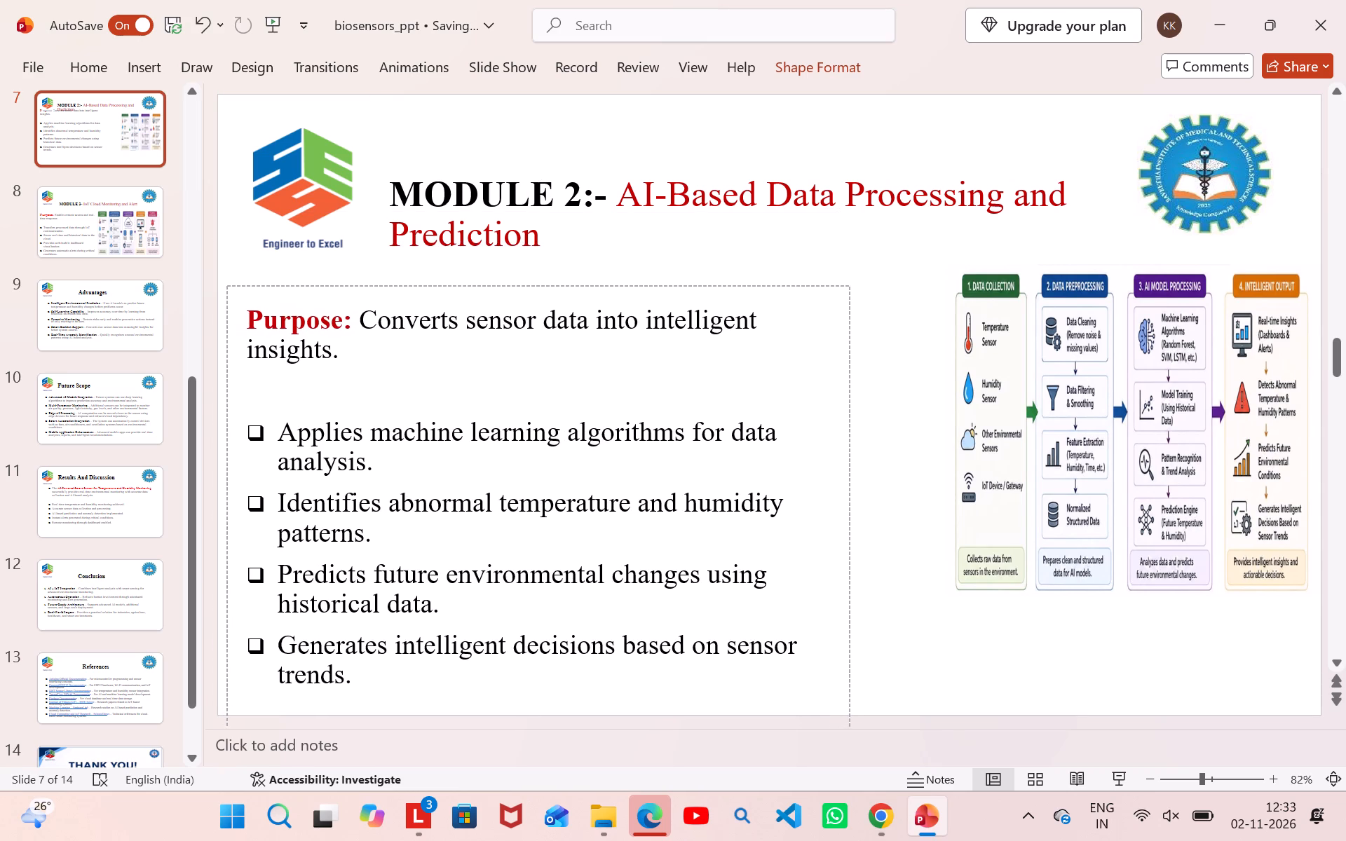
pyautogui.moveTo(749, 289); pyautogui.dragTo(745, 276)
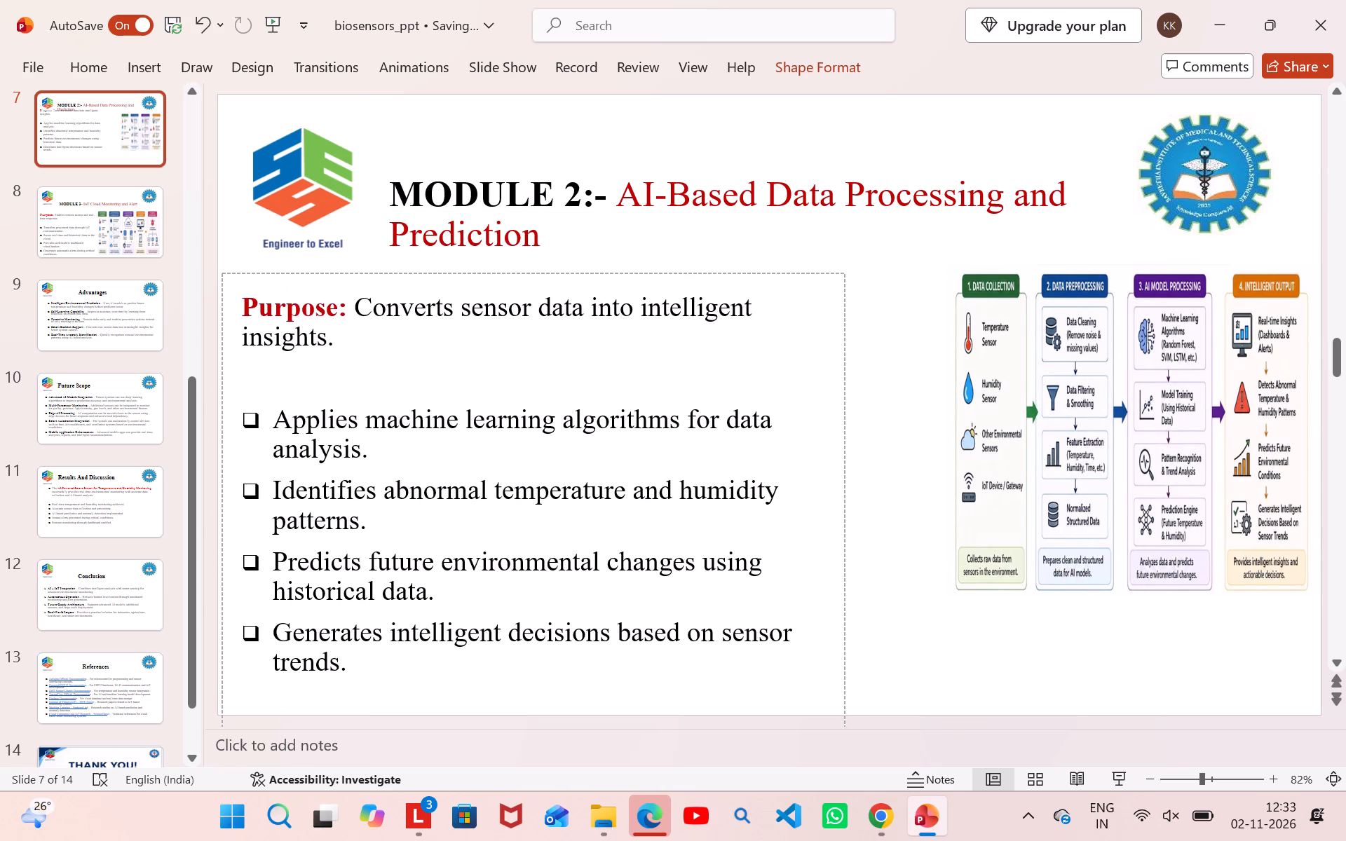
pyautogui.moveTo(745, 276); pyautogui.dragTo(745, 273)
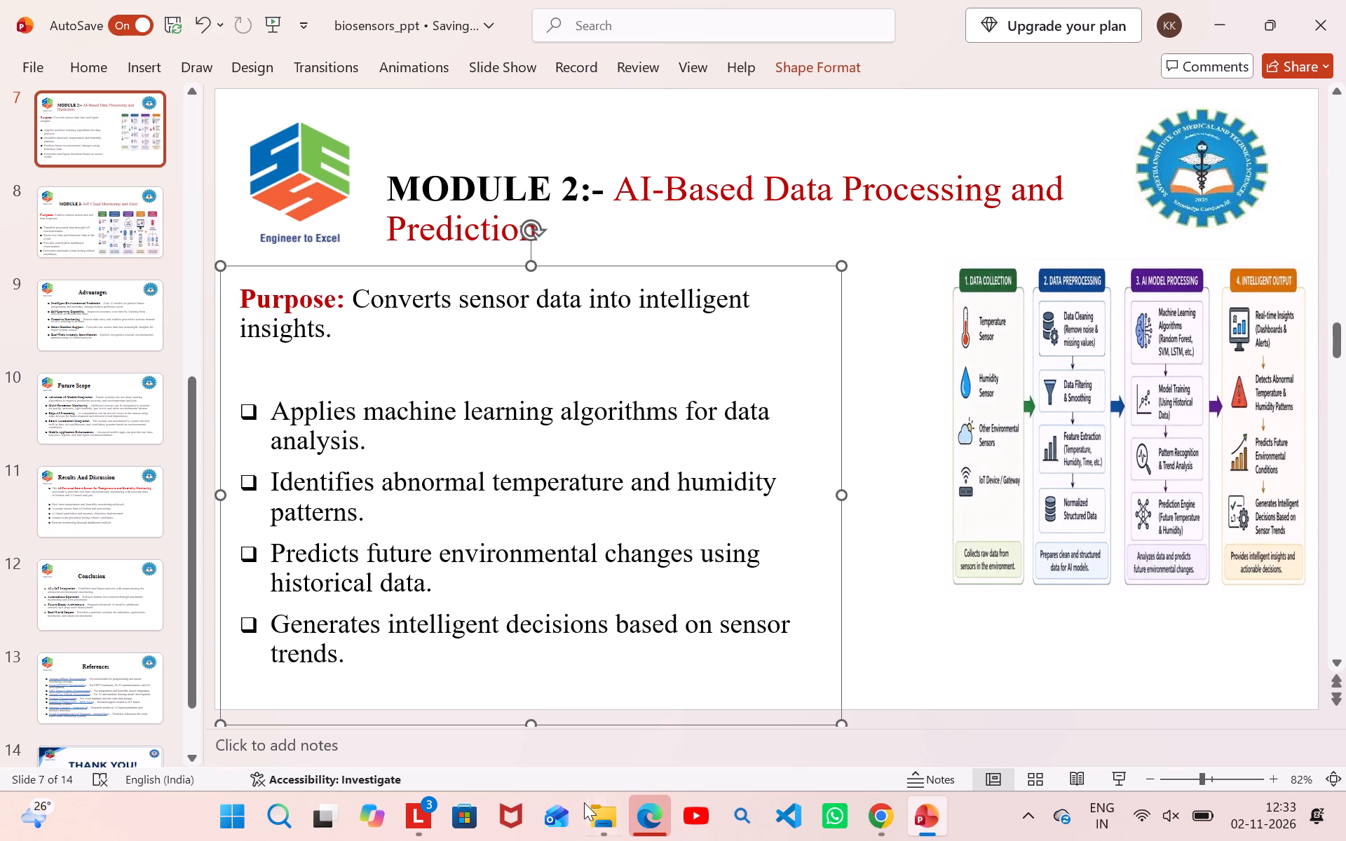
# Shorten the Purpose and bullet text box so its lower edge meets the bottom of the MODULE 2 slide.
pyautogui.moveTo(531, 724); pyautogui.dragTo(529, 697)
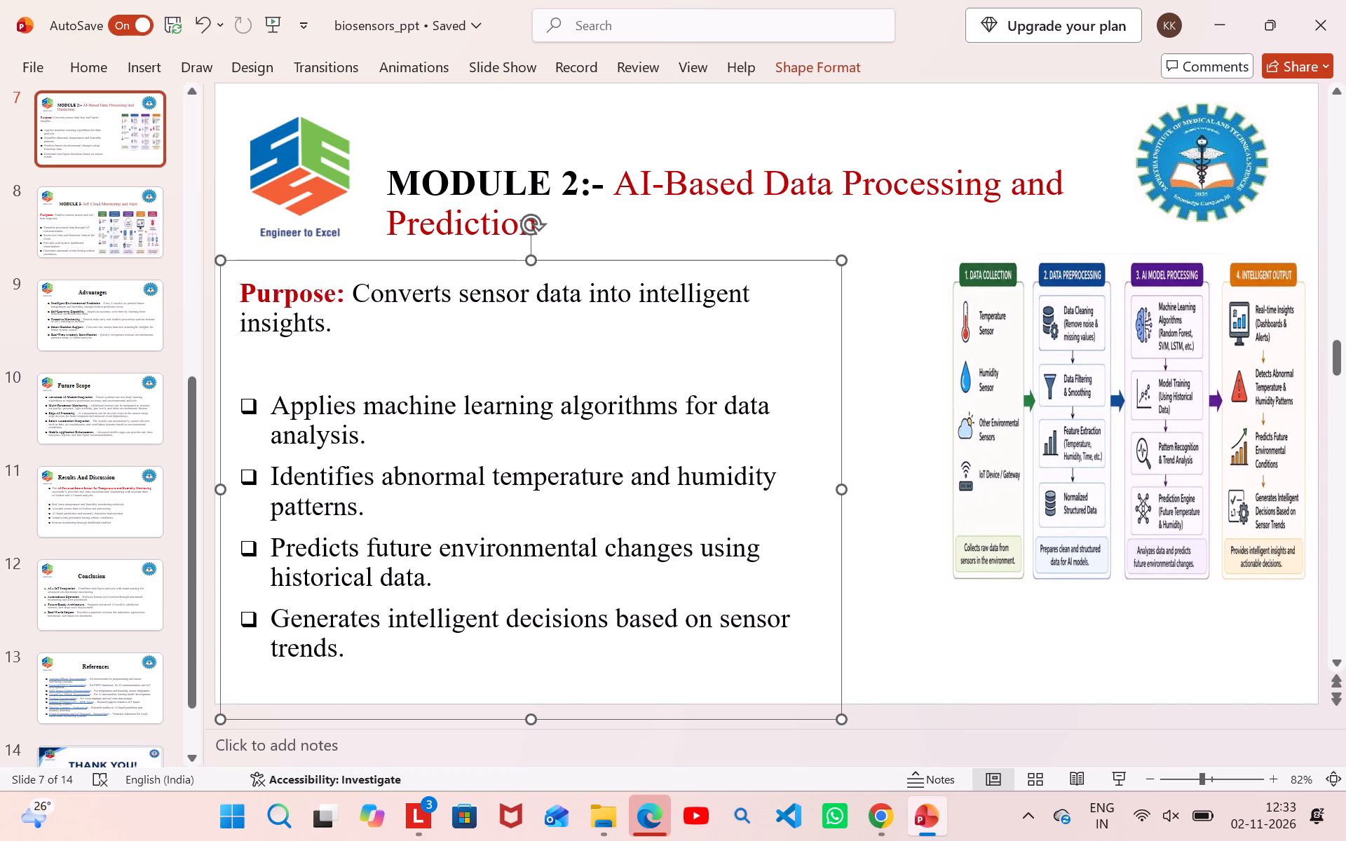
pyautogui.moveTo(484, 371); pyautogui.dragTo(481, 353)
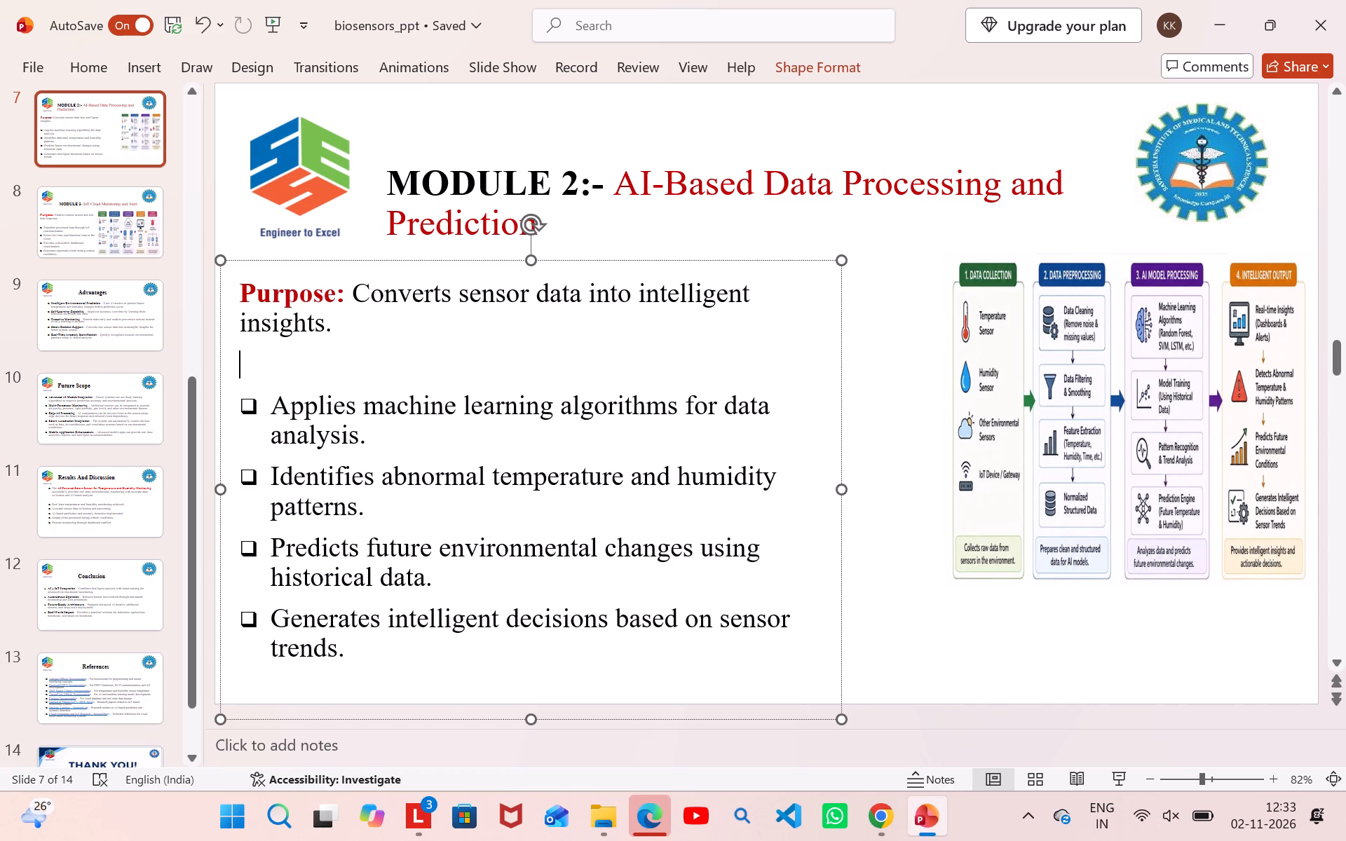
pyautogui.click(481, 353)
pyautogui.moveTo(531, 719); pyautogui.dragTo(528, 702)
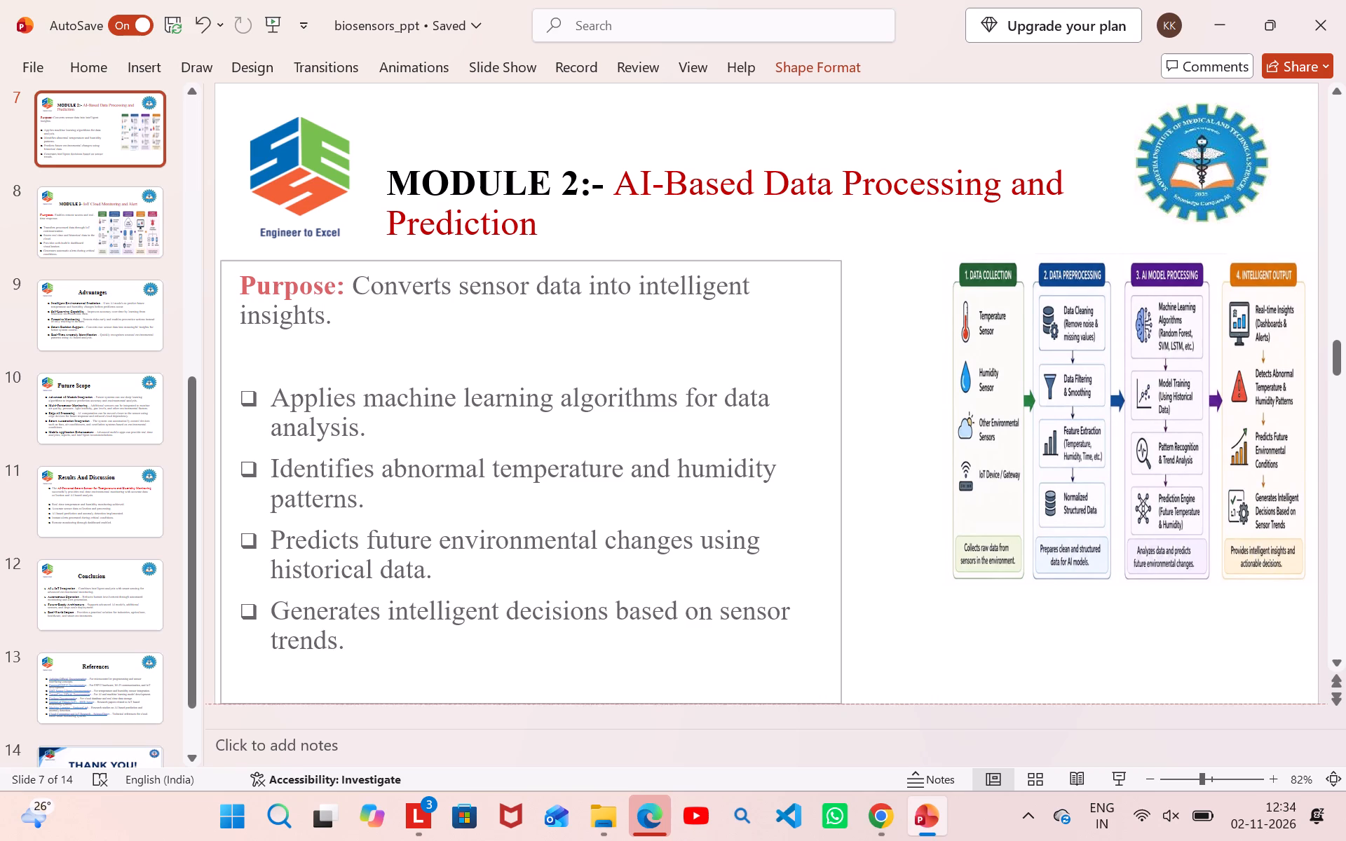
# Move the Purpose and bullet text box up slightly so its lower edge lines up with the bottom of the MODULE 2 slide.
pyautogui.moveTo(528, 702); pyautogui.dragTo(529, 696)
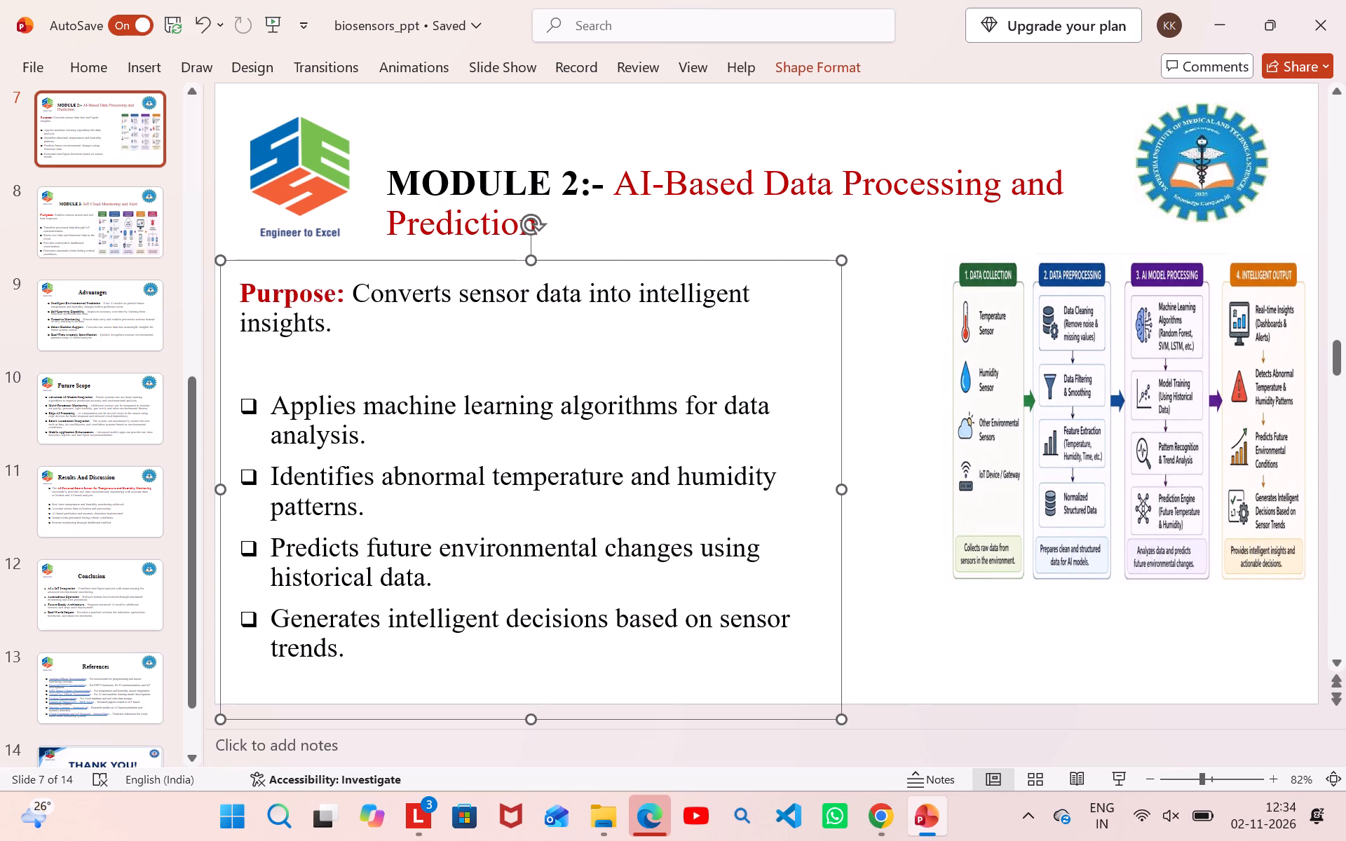
pyautogui.moveTo(564, 259); pyautogui.dragTo(563, 243)
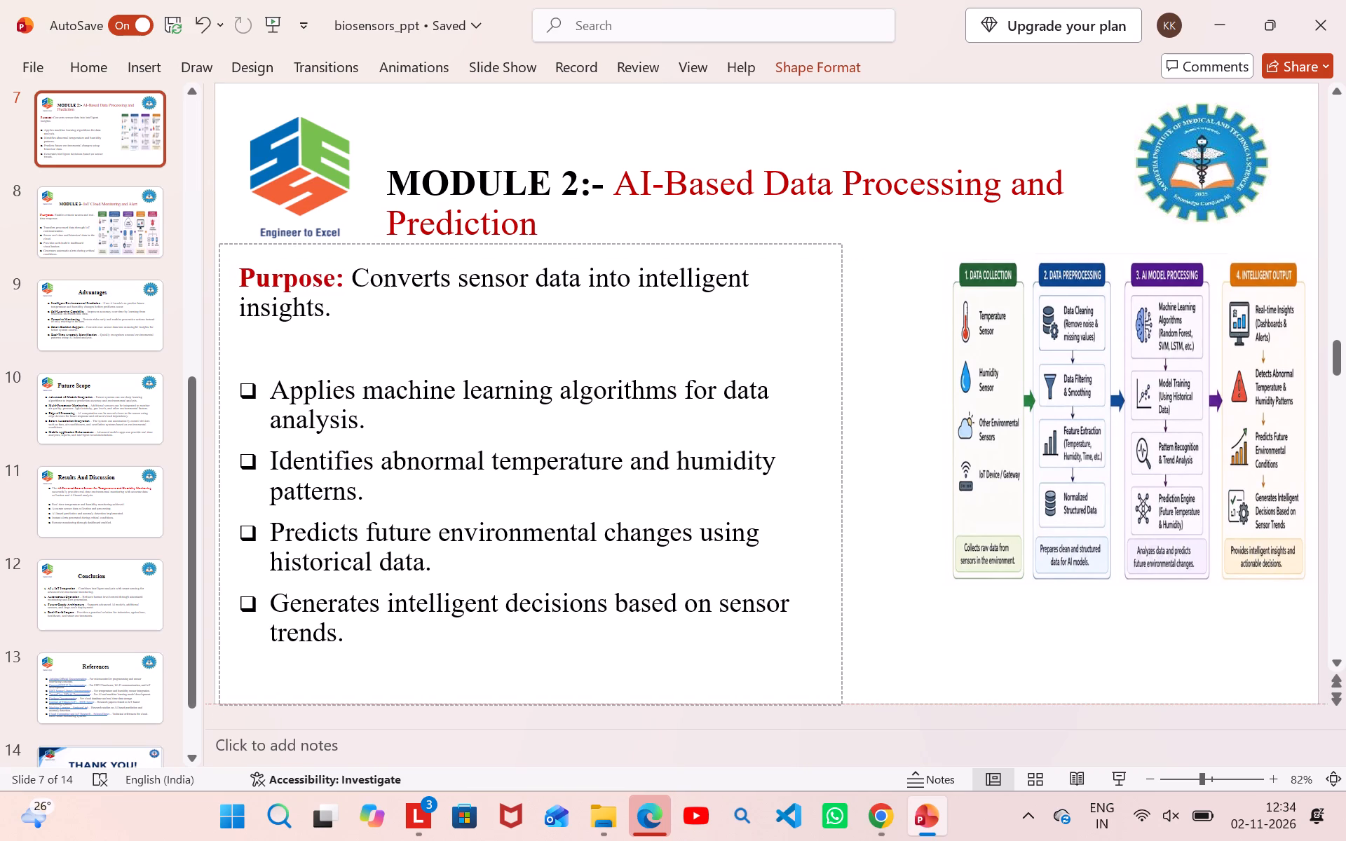
pyautogui.moveTo(563, 243); pyautogui.dragTo(562, 246)
# Narrow the MODULE 2 title box so it ends just past "Processing and", clear of the college emblem.
pyautogui.click(742, 229)
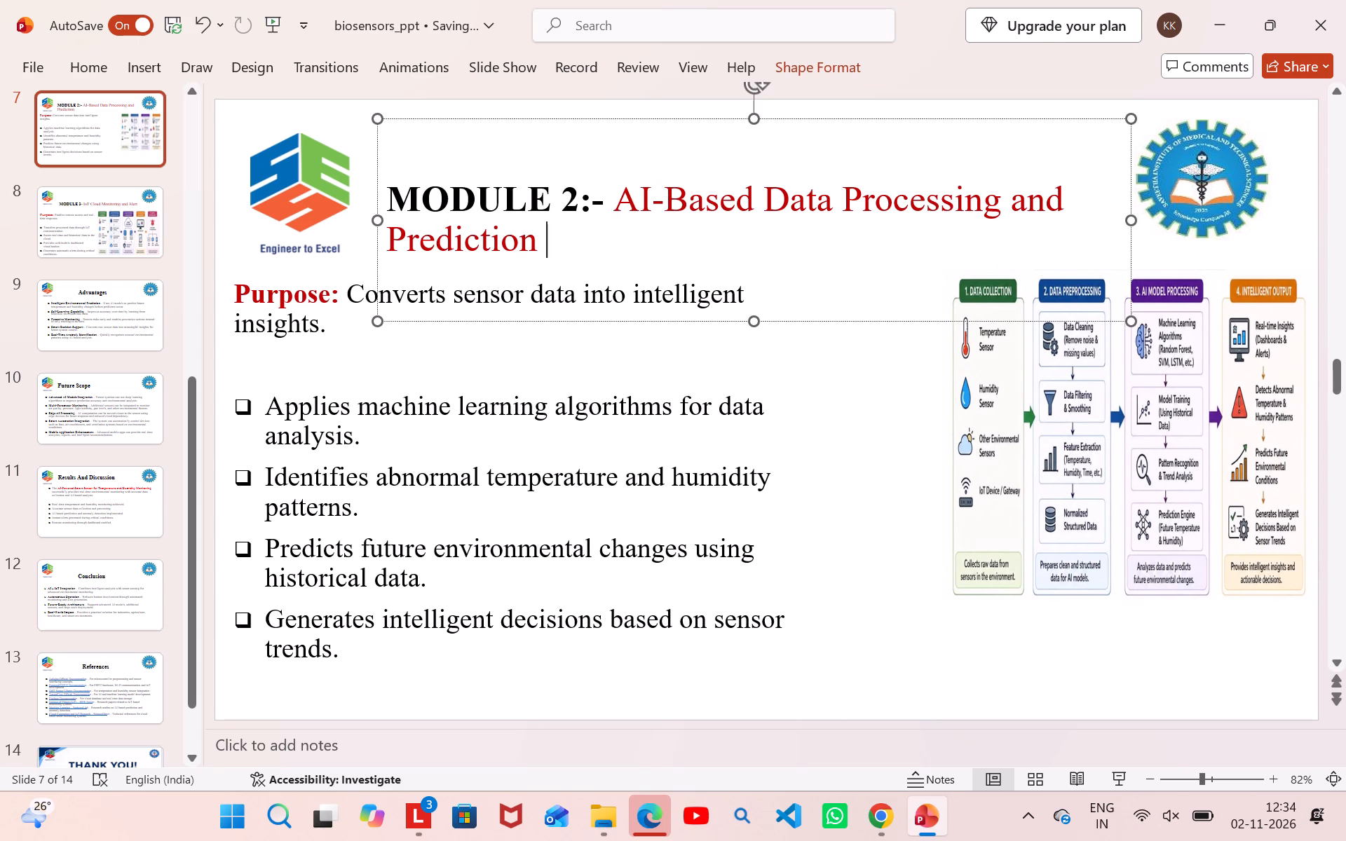
pyautogui.moveTo(1131, 217); pyautogui.dragTo(1204, 217)
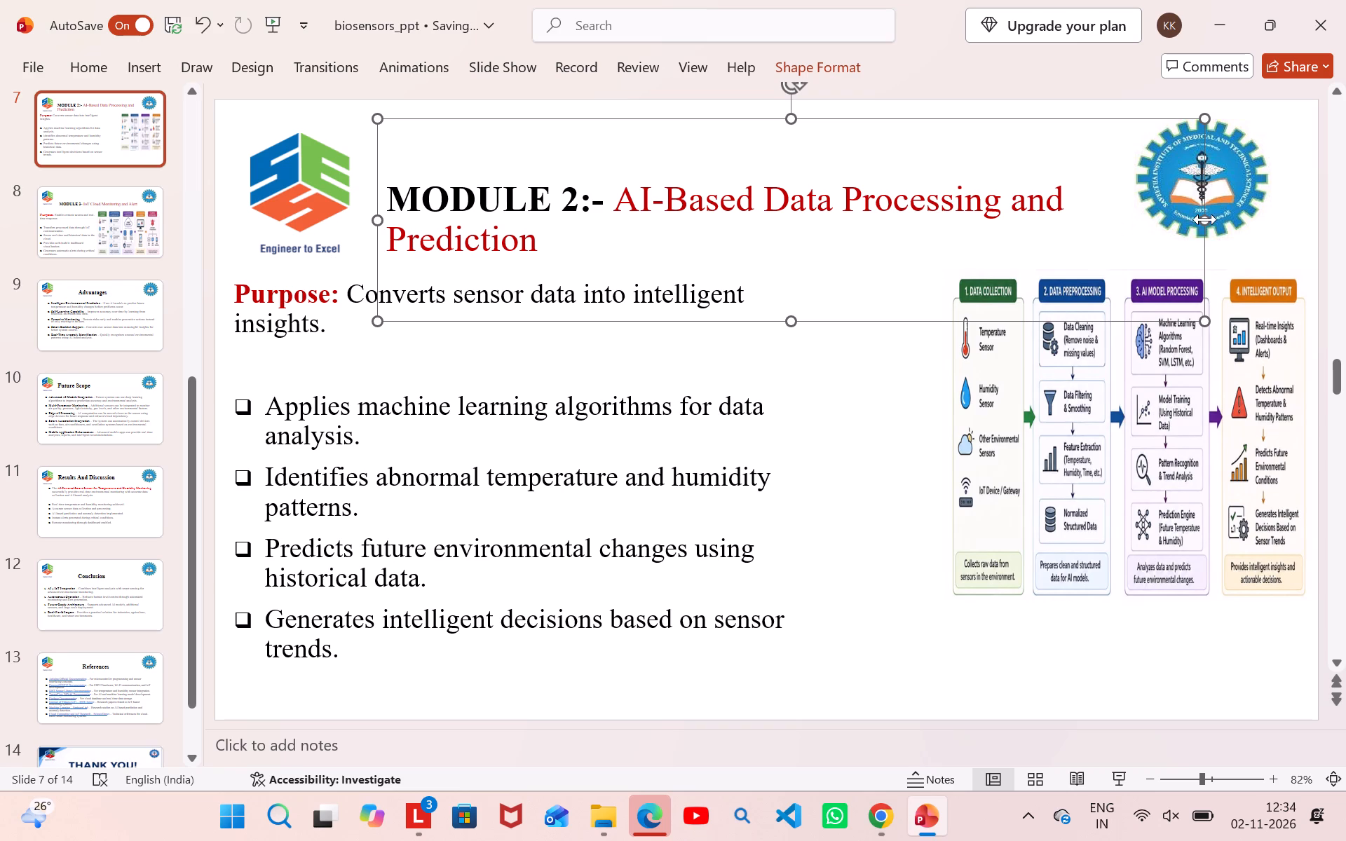
pyautogui.moveTo(1205, 219); pyautogui.dragTo(1082, 224)
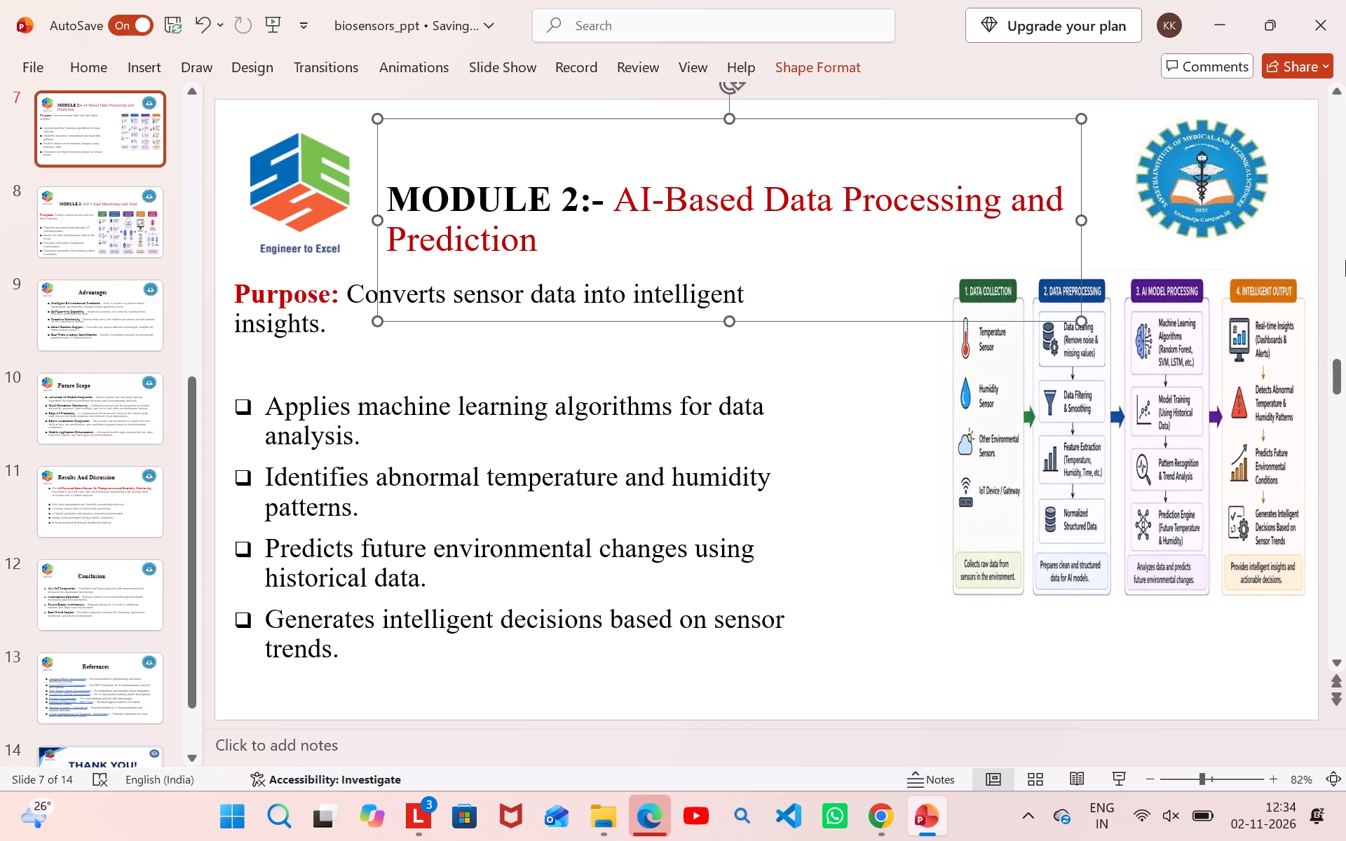
# Move the four-stage data processing diagram on the MODULE 2 slide left, up to the bullet text.
pyautogui.click(1089, 460)
pyautogui.moveTo(1089, 460); pyautogui.dragTo(984, 475)
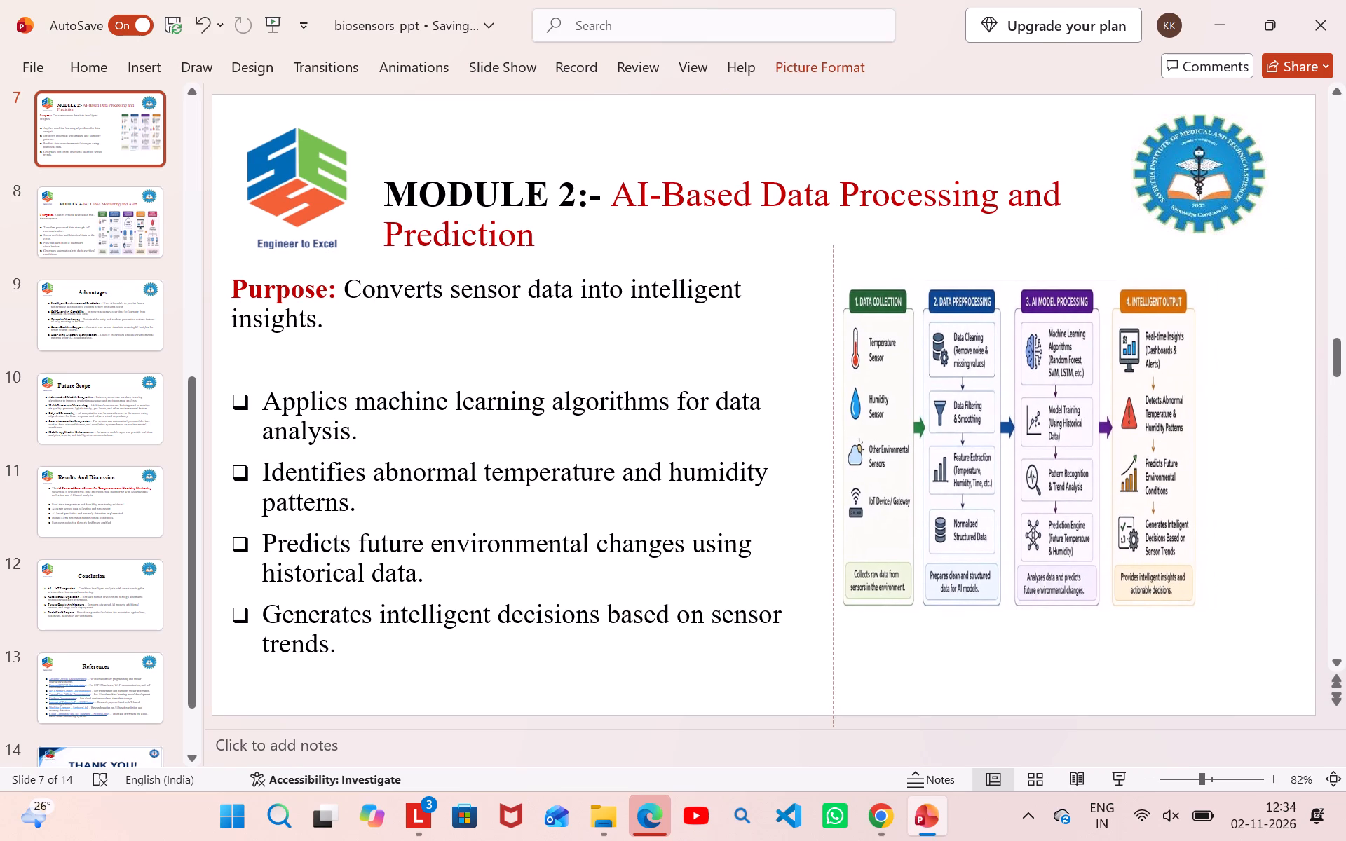
pyautogui.moveTo(984, 475); pyautogui.dragTo(974, 477)
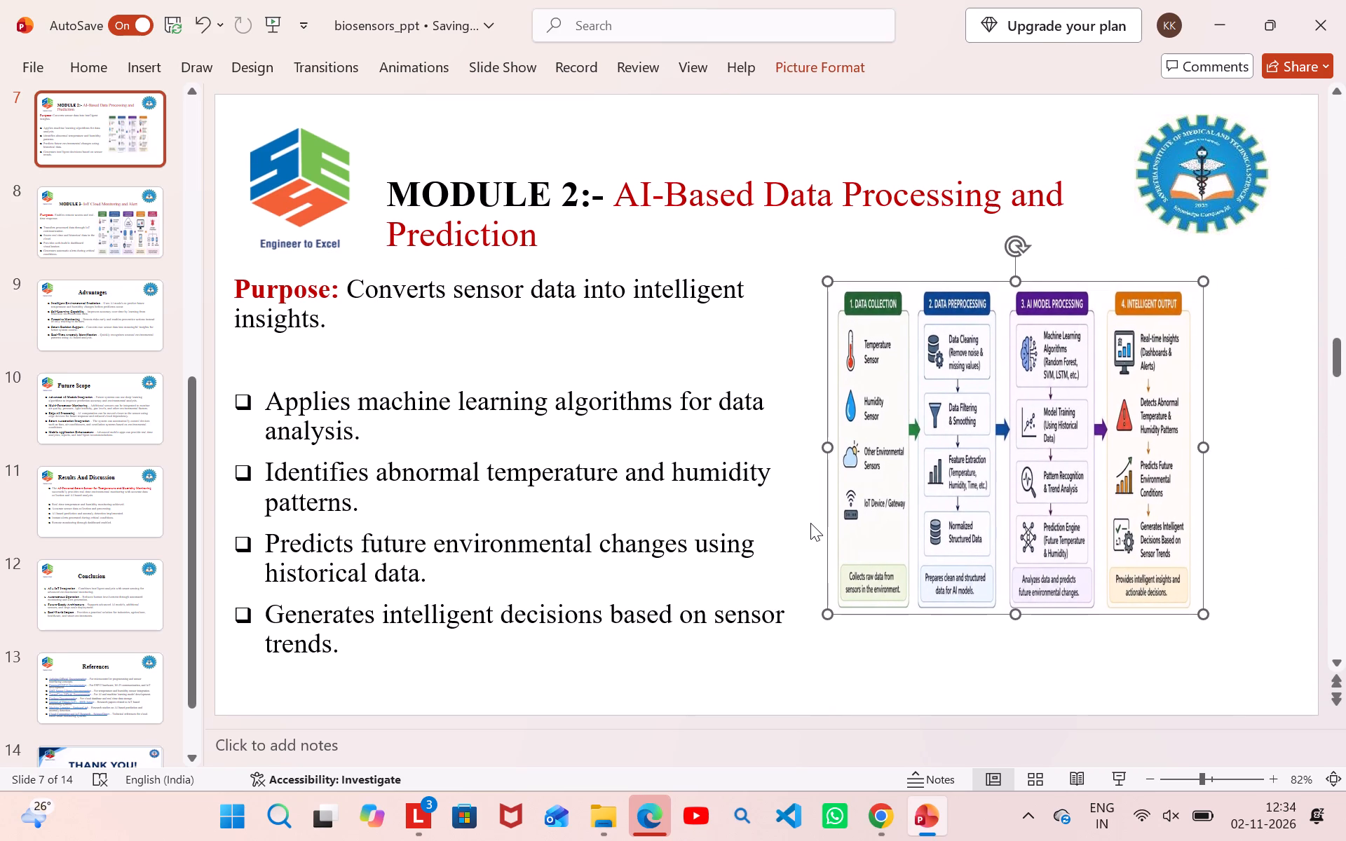
# Enlarge the MODULE 2 diagram to fill the space between the bullet text and the slide's right edge, extending nearly to the bottom.
pyautogui.click(810, 523)
pyautogui.click(1005, 538)
pyautogui.moveTo(1199, 446); pyautogui.dragTo(1304, 451)
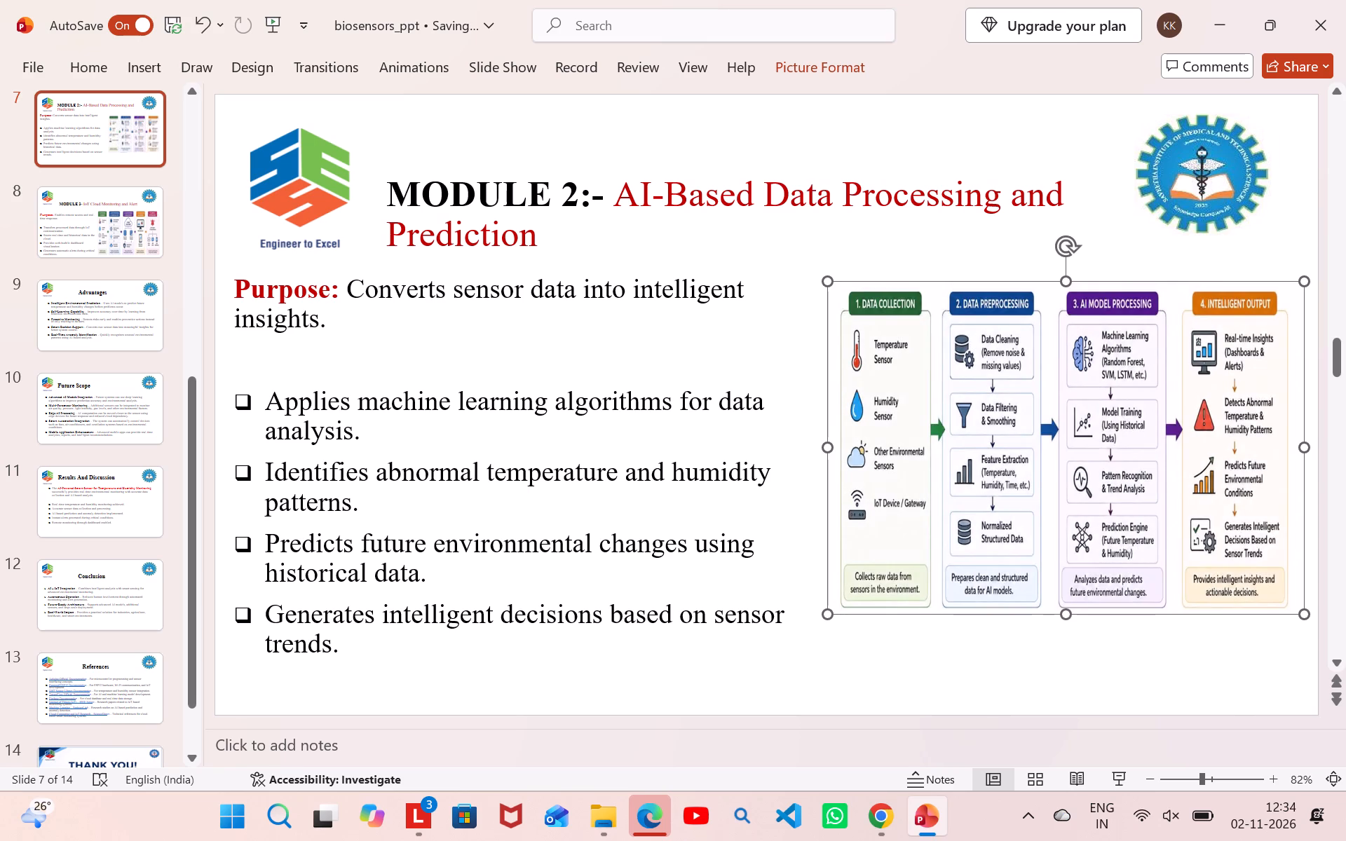
pyautogui.moveTo(1064, 280); pyautogui.dragTo(1064, 270)
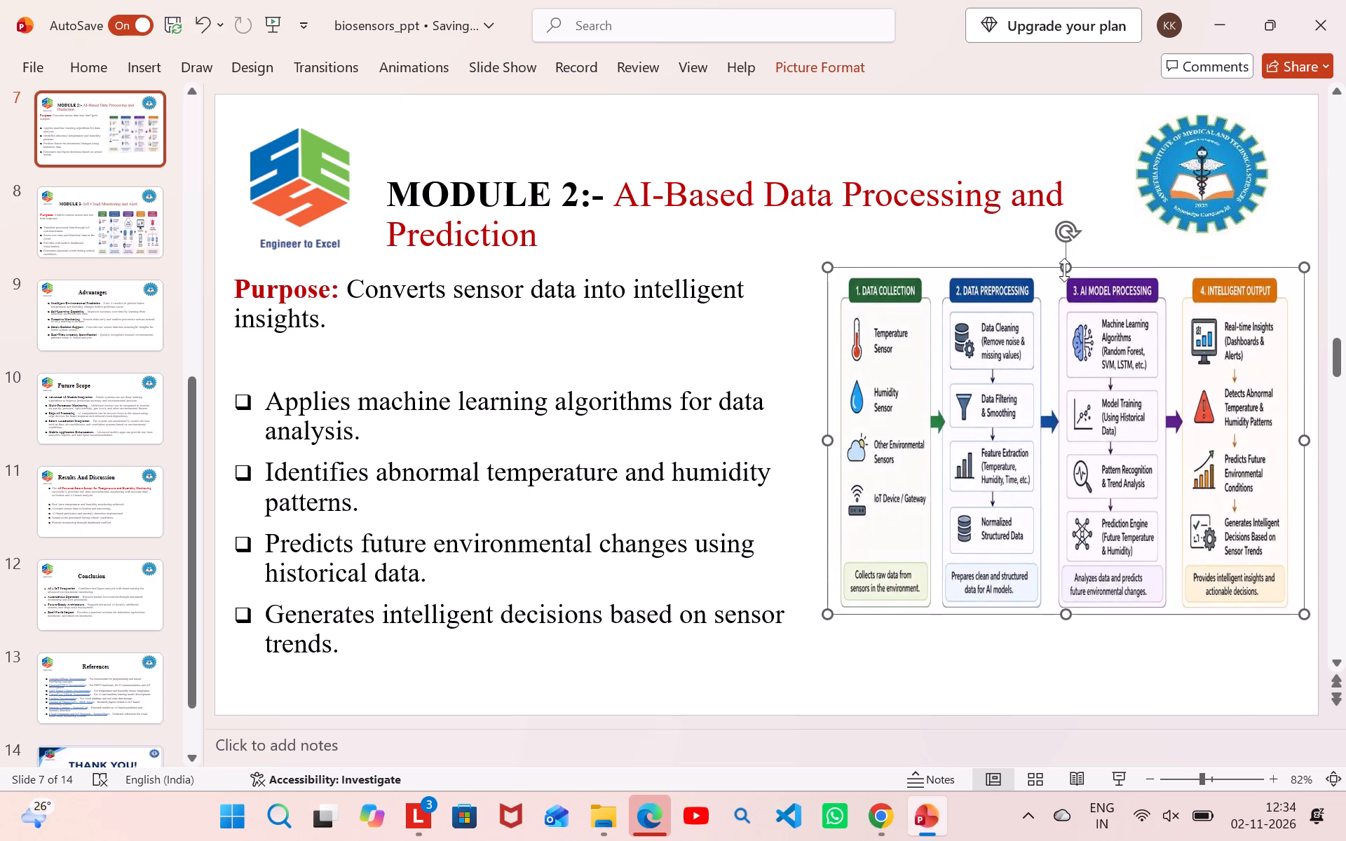
pyautogui.moveTo(826, 435); pyautogui.dragTo(820, 437)
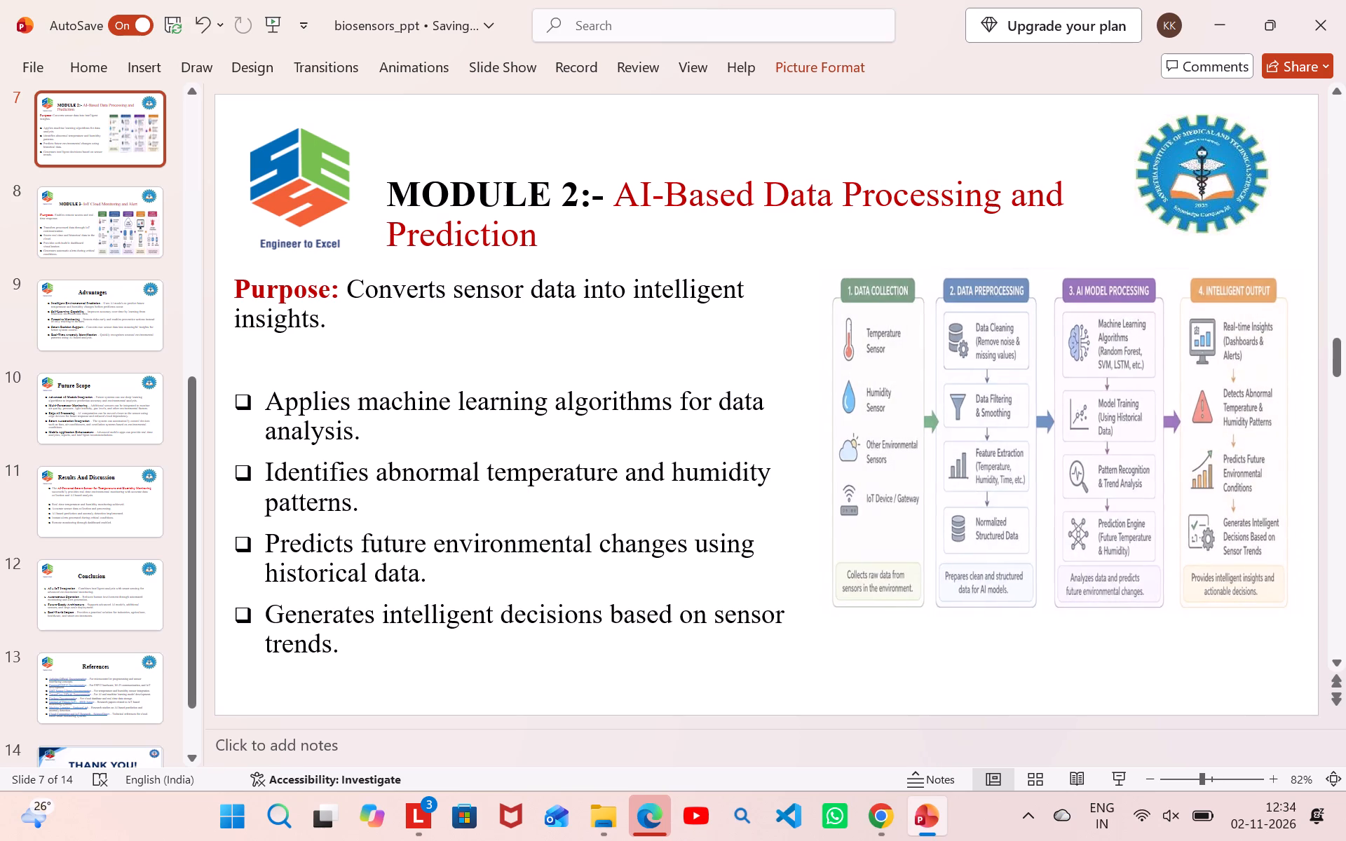
pyautogui.moveTo(820, 437); pyautogui.dragTo(811, 441)
pyautogui.moveTo(1056, 613); pyautogui.dragTo(1061, 676)
pyautogui.moveTo(1070, 361); pyautogui.dragTo(1068, 369)
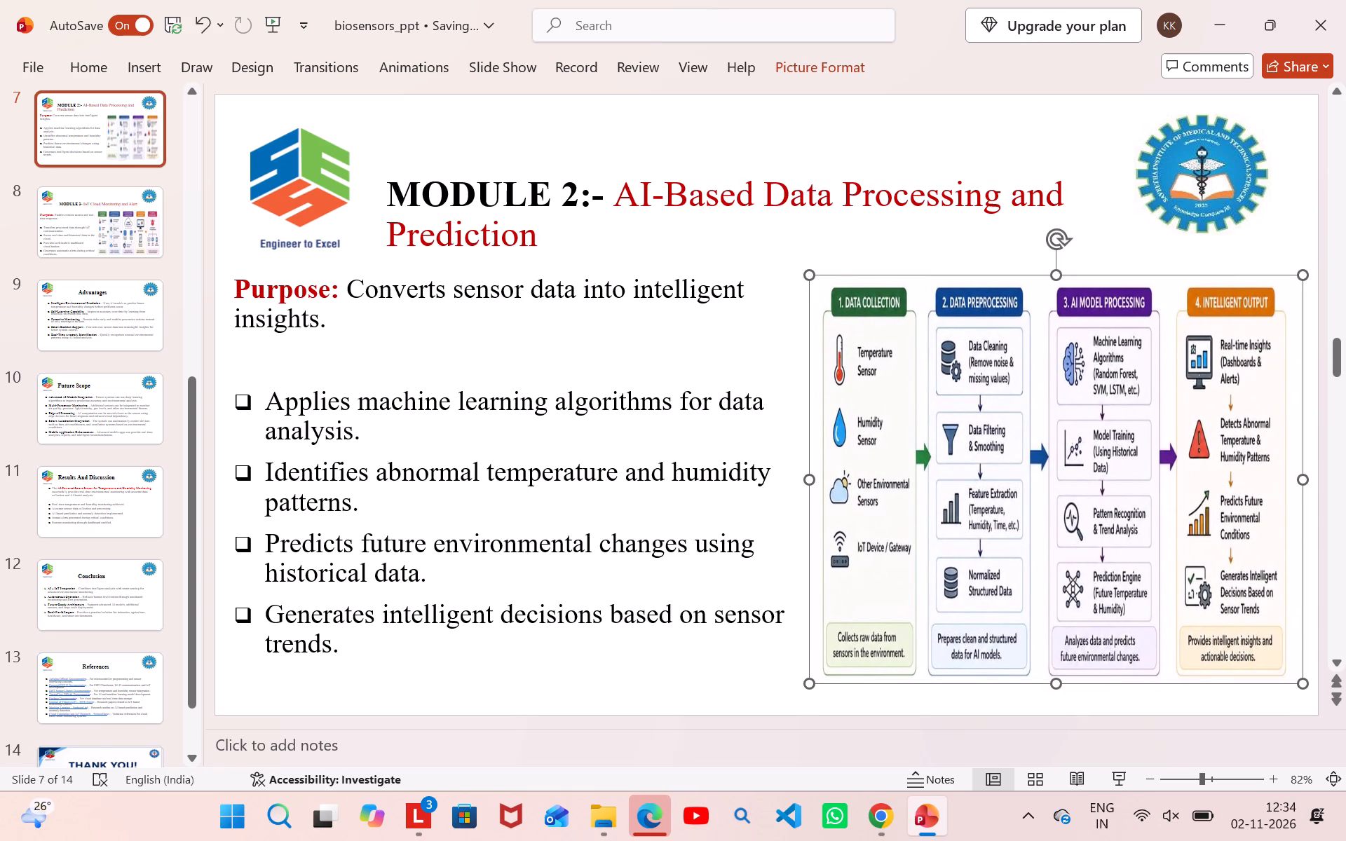
pyautogui.click(1059, 275)
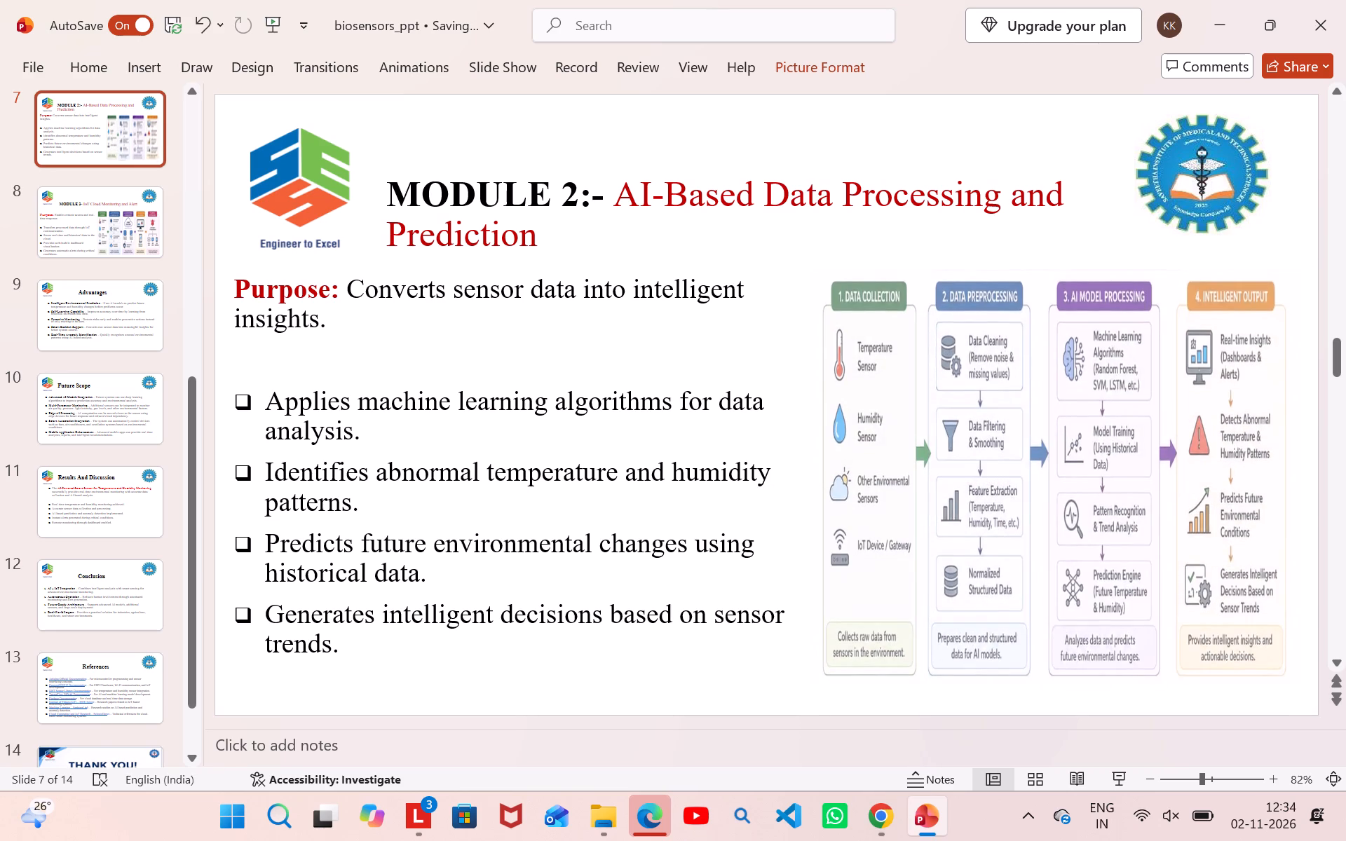
pyautogui.click(809, 477)
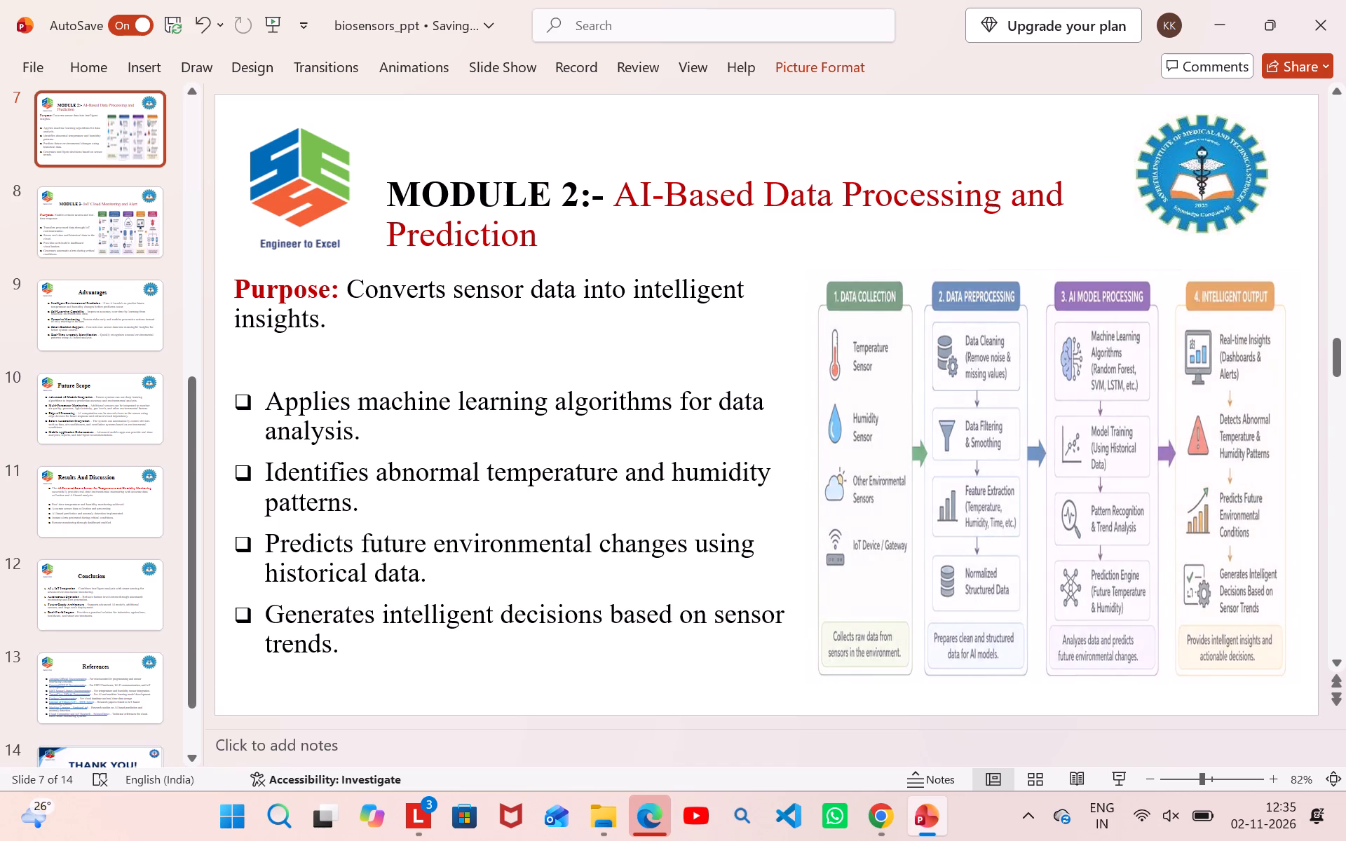
# Narrow the Purpose and bullet text box on the MODULE 2 slide so it ends just before the enlarged diagram.
pyautogui.click(669, 447)
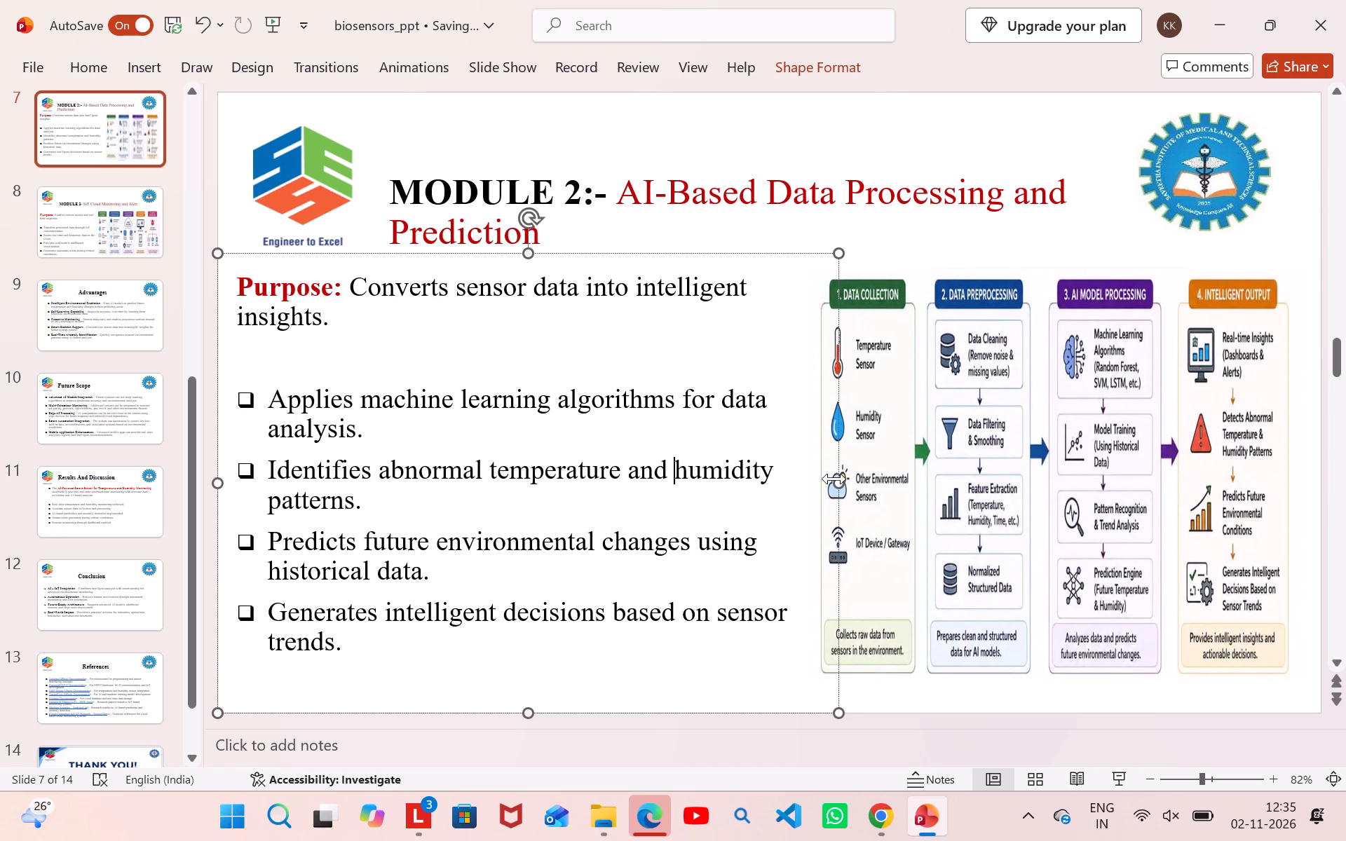
pyautogui.moveTo(834, 479); pyautogui.dragTo(714, 523)
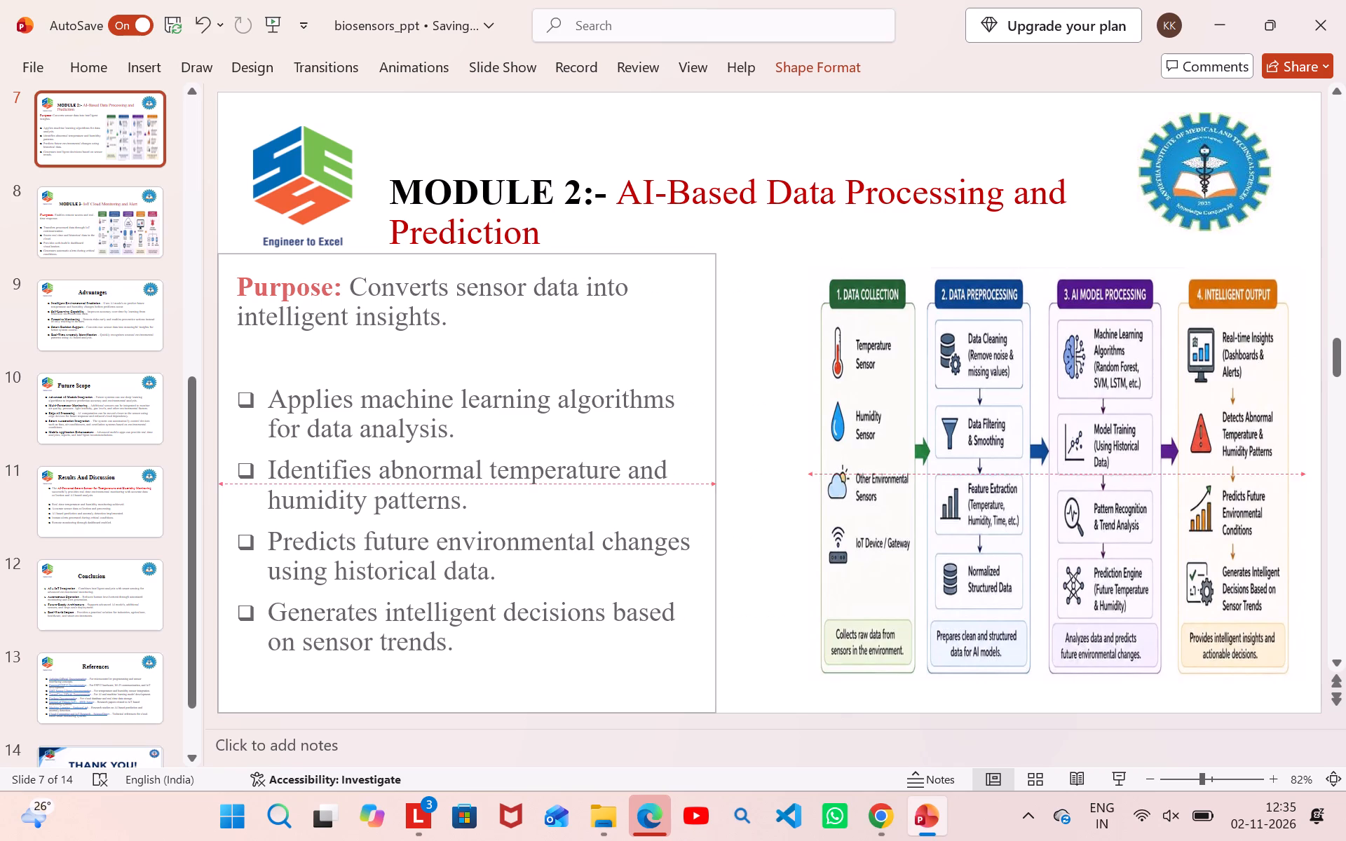
pyautogui.moveTo(714, 523); pyautogui.dragTo(710, 524)
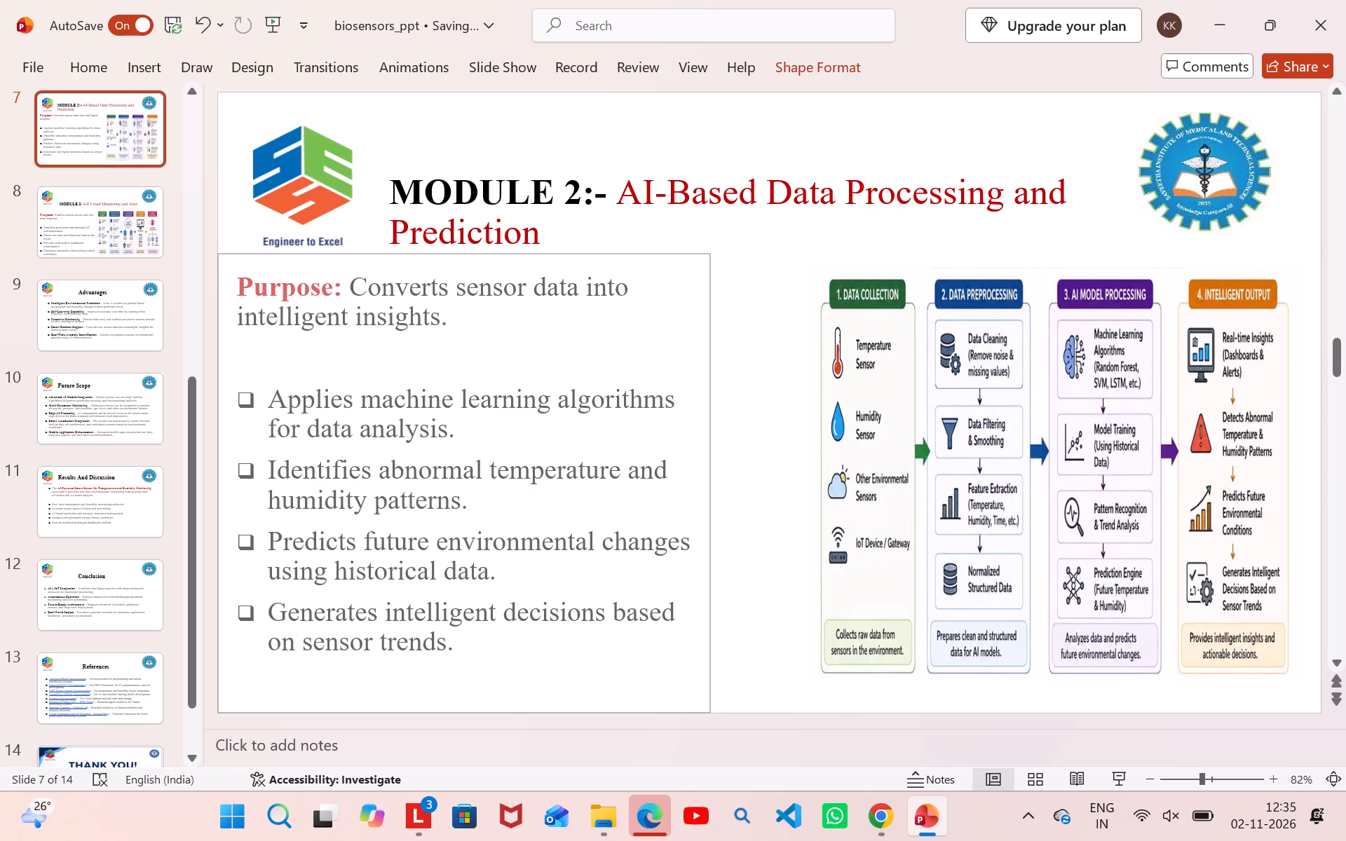
pyautogui.moveTo(710, 524); pyautogui.dragTo(710, 523)
pyautogui.click(914, 533)
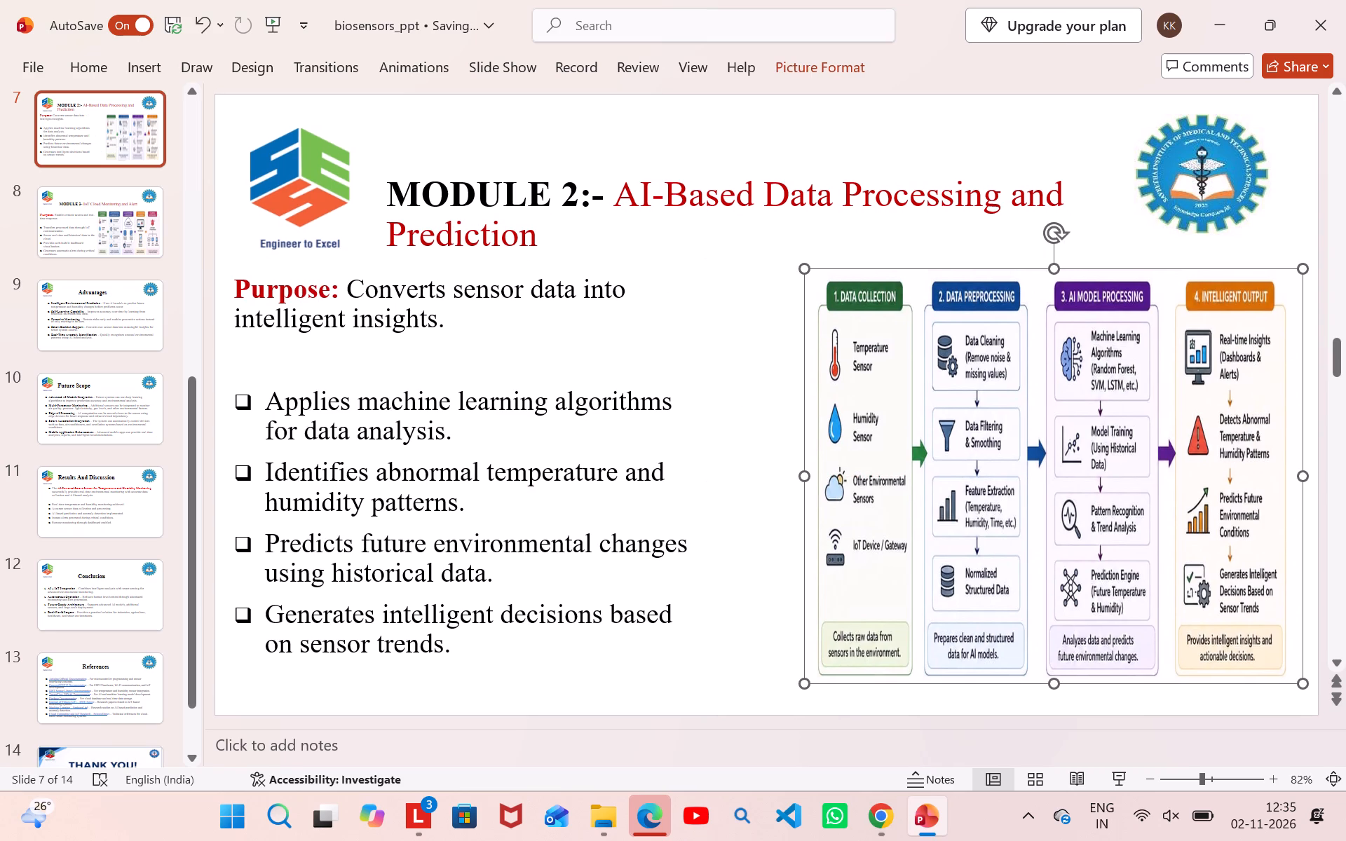
pyautogui.click(670, 411)
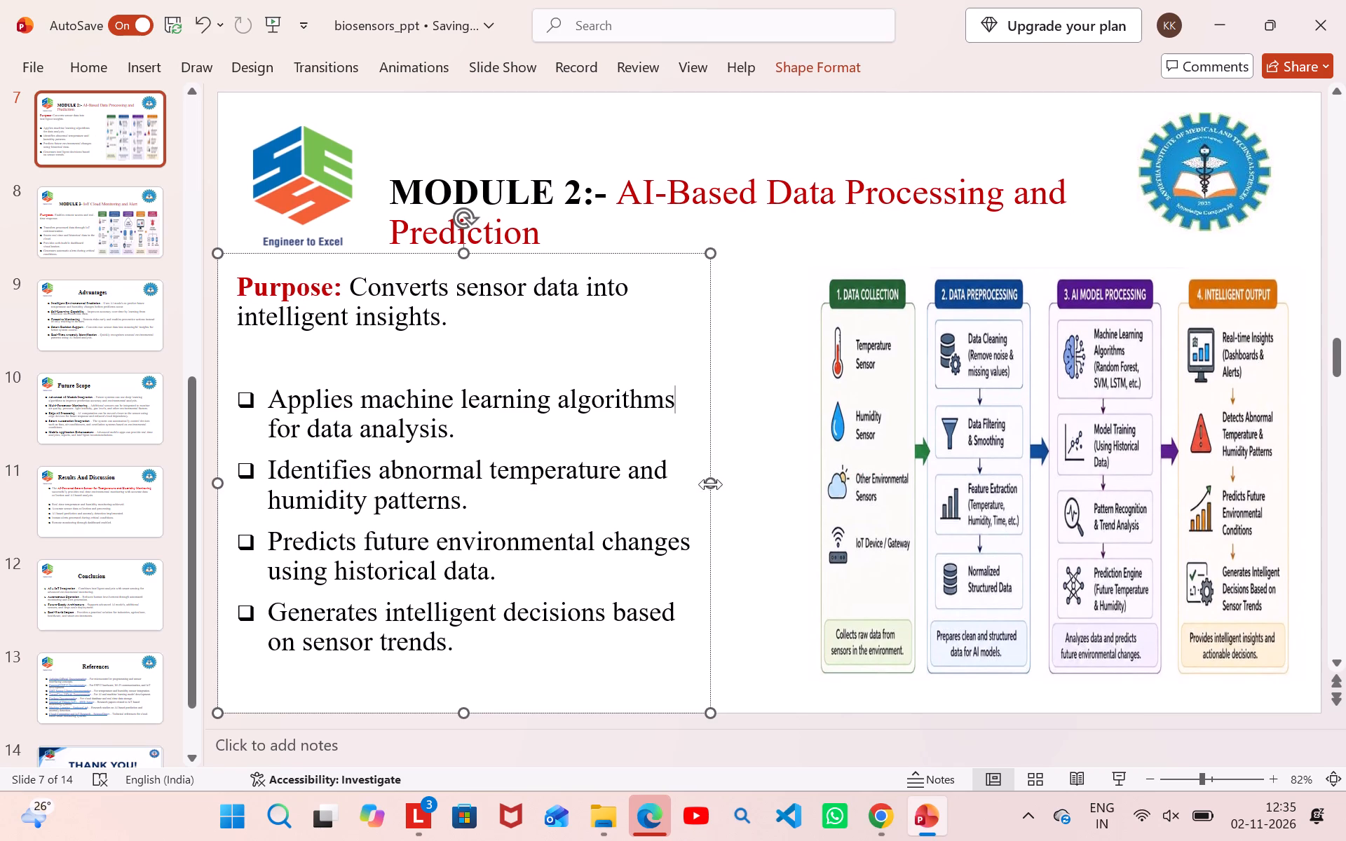
pyautogui.moveTo(711, 484); pyautogui.dragTo(748, 470)
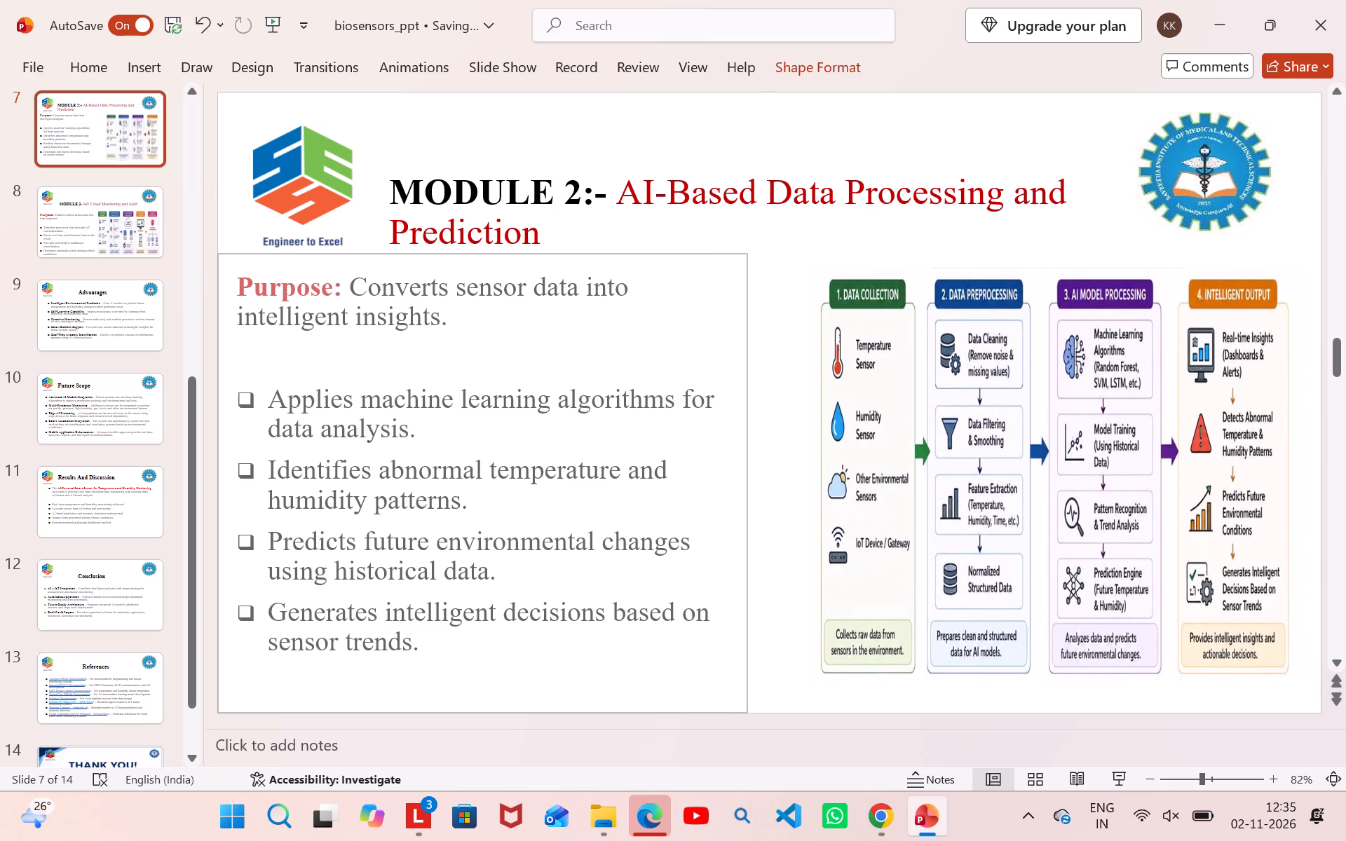
pyautogui.moveTo(748, 470); pyautogui.dragTo(764, 467)
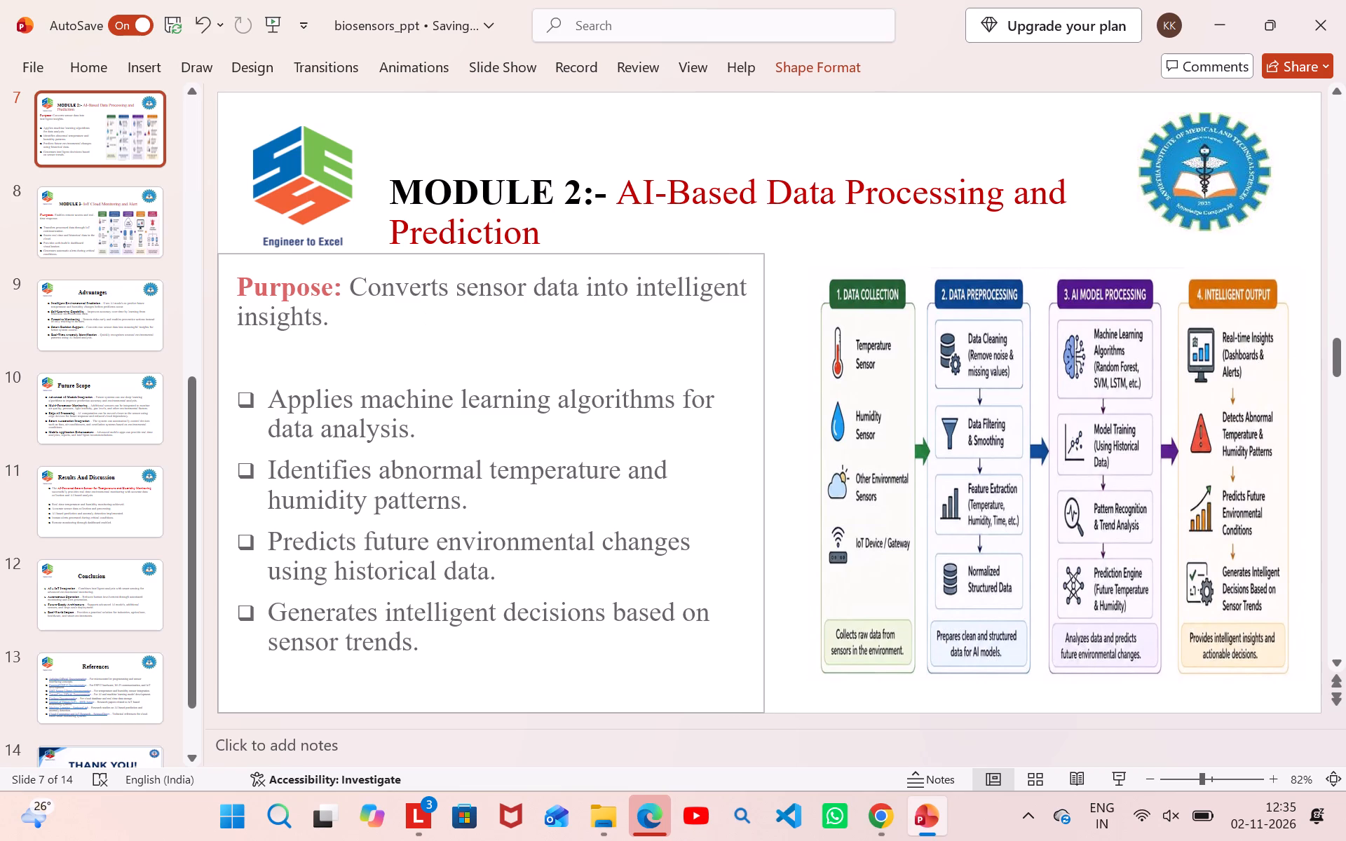
pyautogui.moveTo(764, 467); pyautogui.dragTo(778, 465)
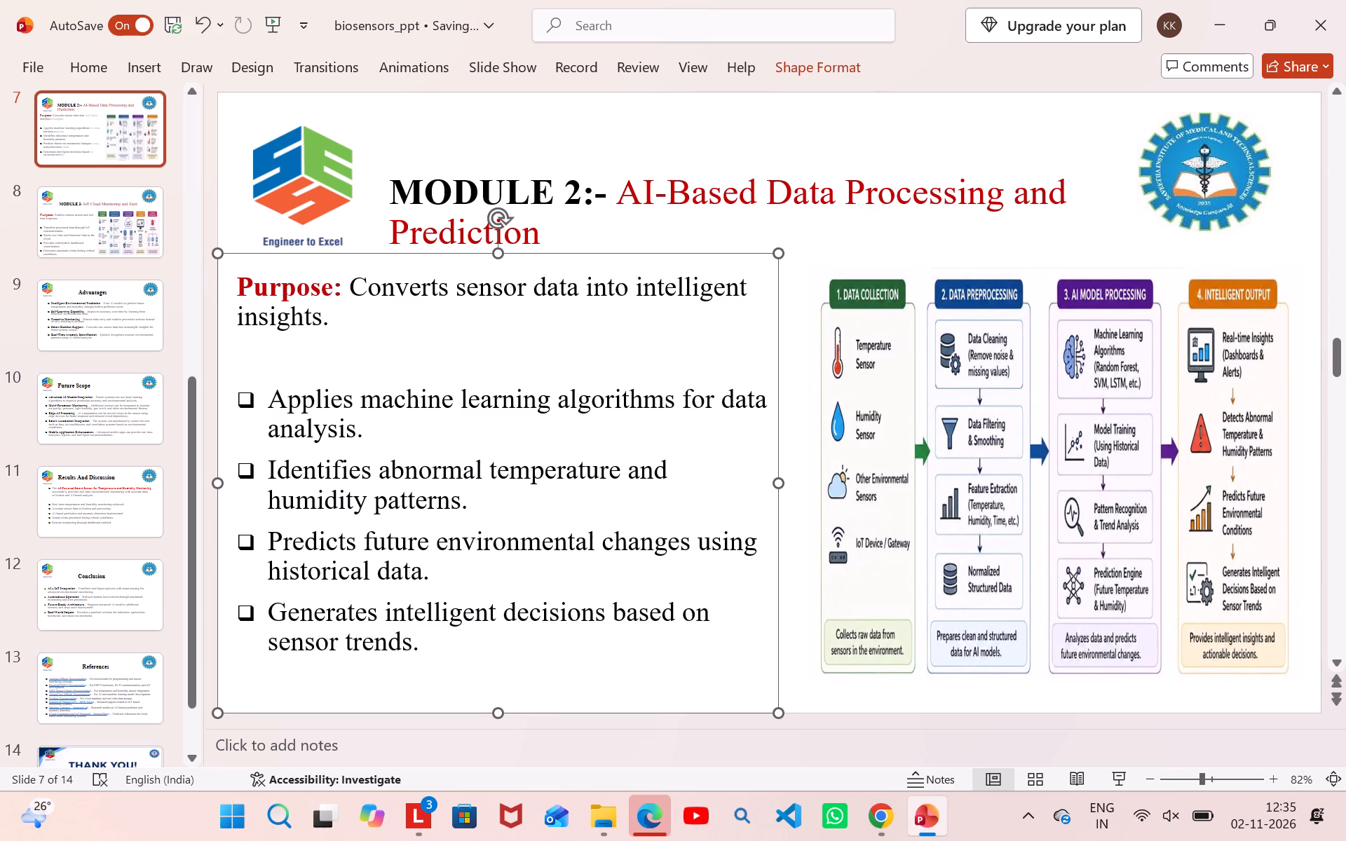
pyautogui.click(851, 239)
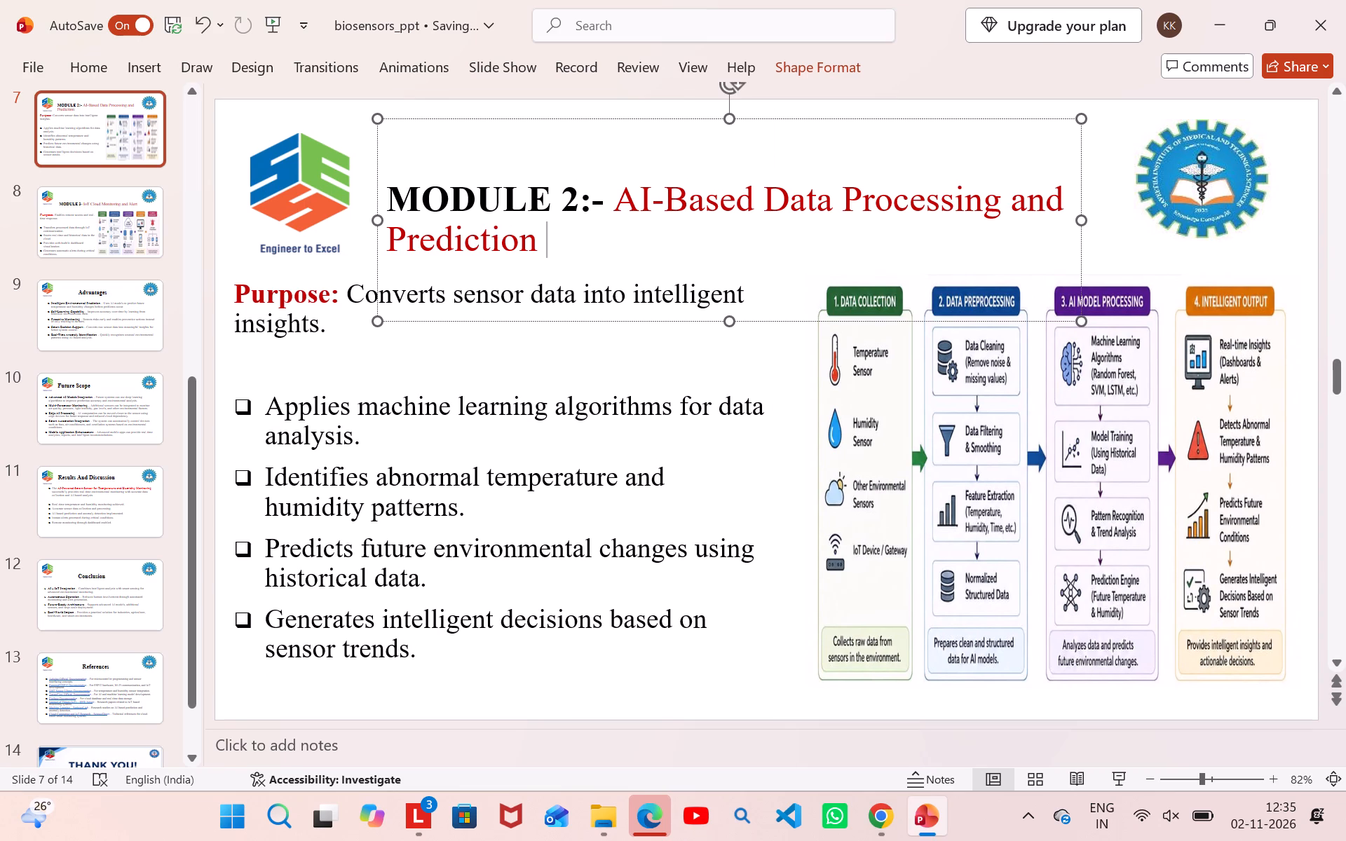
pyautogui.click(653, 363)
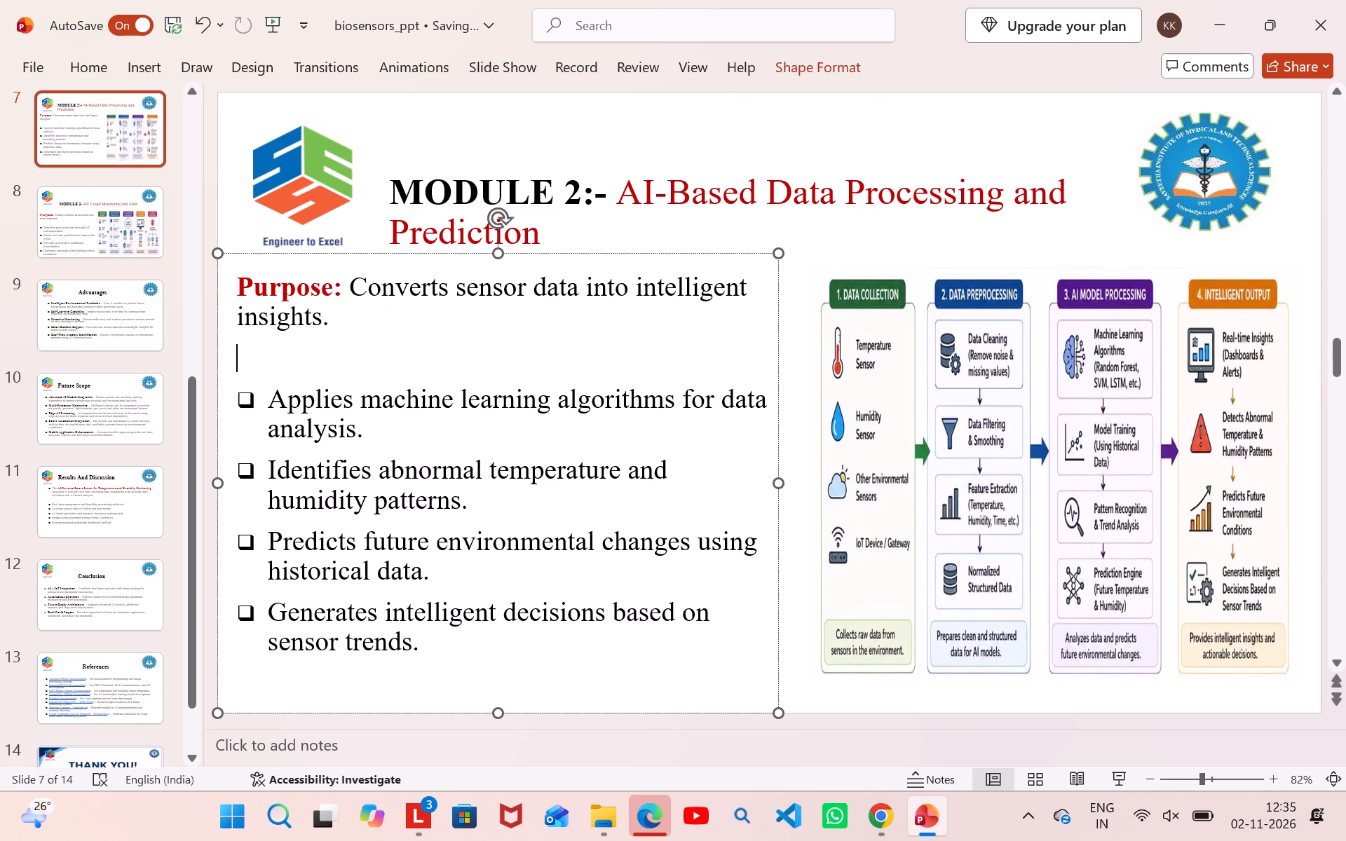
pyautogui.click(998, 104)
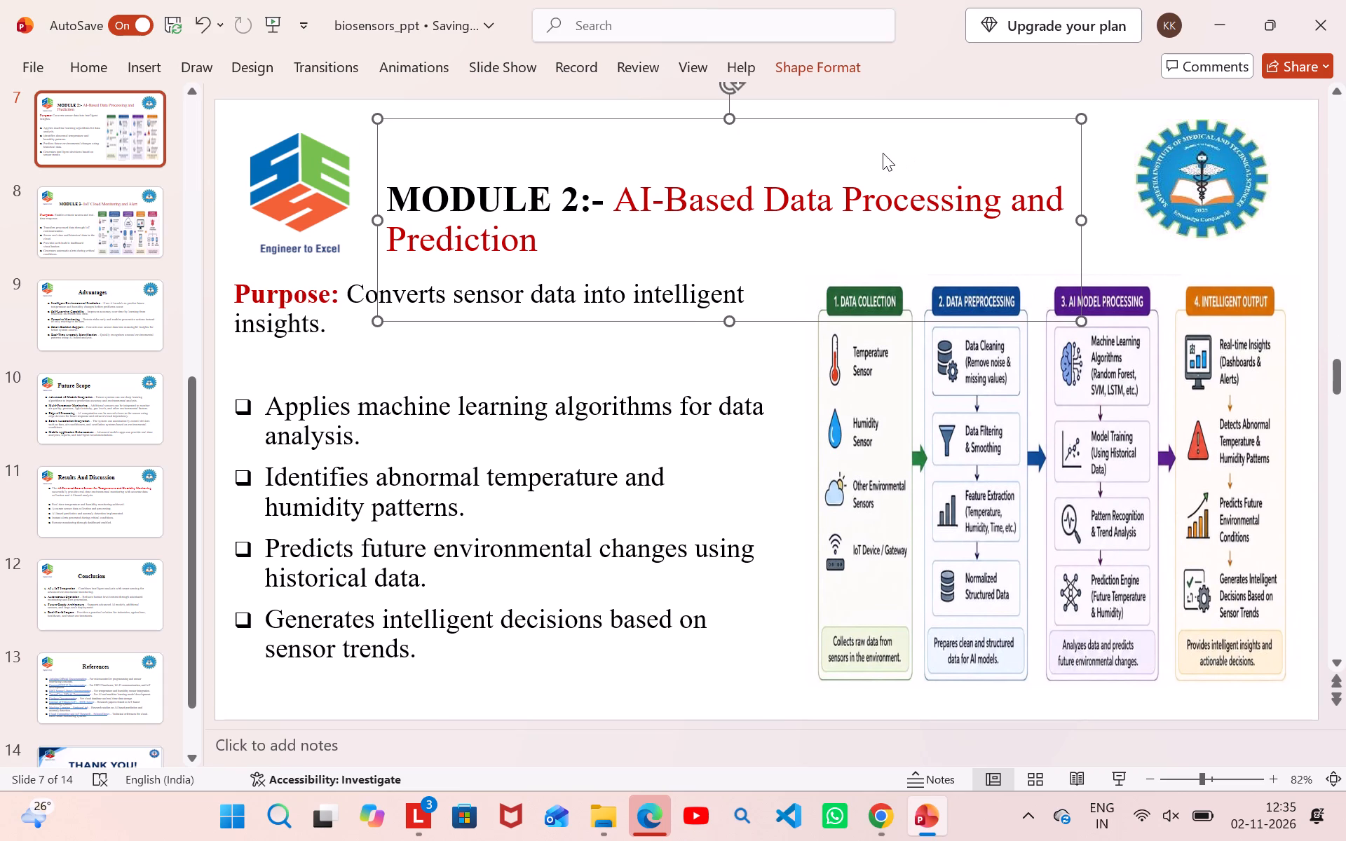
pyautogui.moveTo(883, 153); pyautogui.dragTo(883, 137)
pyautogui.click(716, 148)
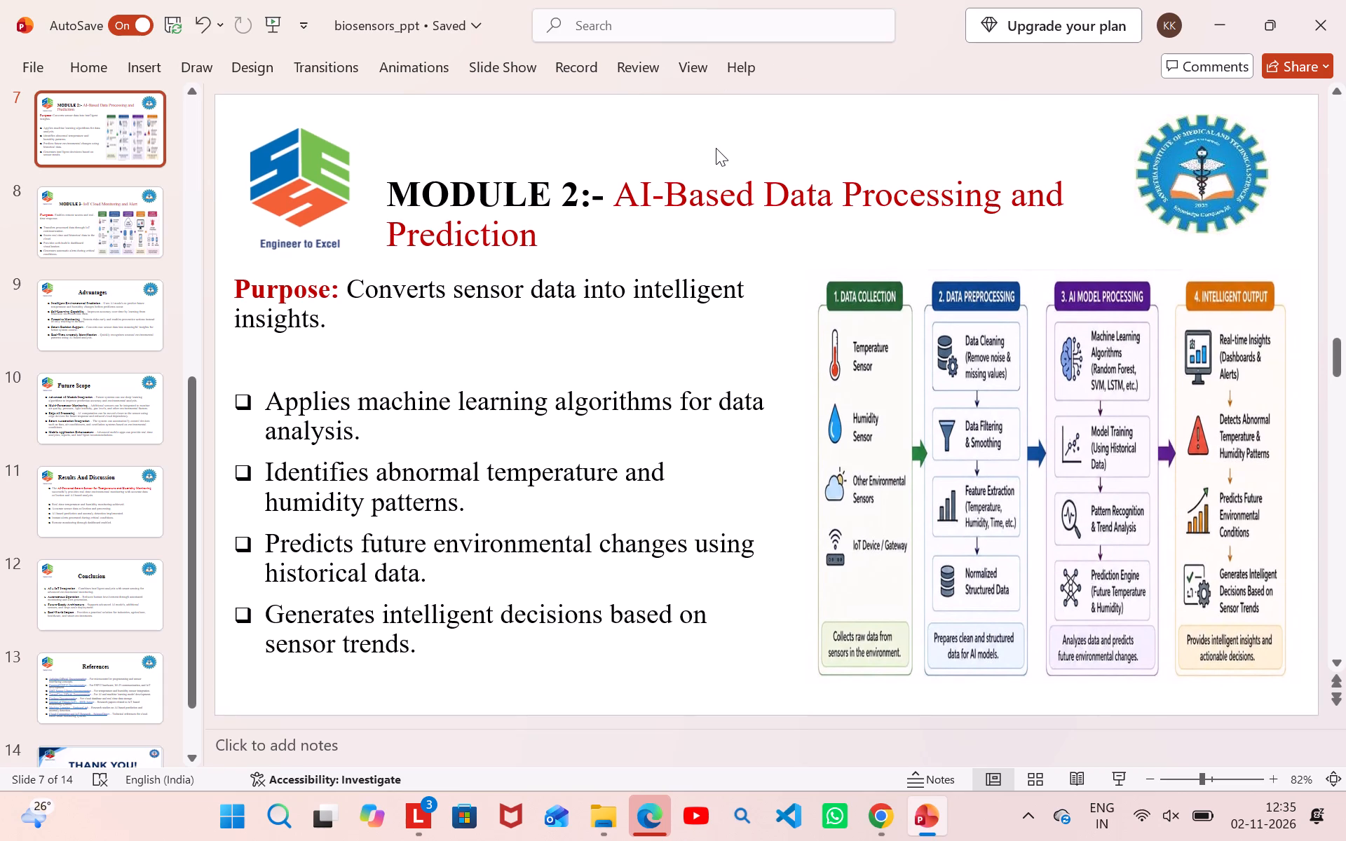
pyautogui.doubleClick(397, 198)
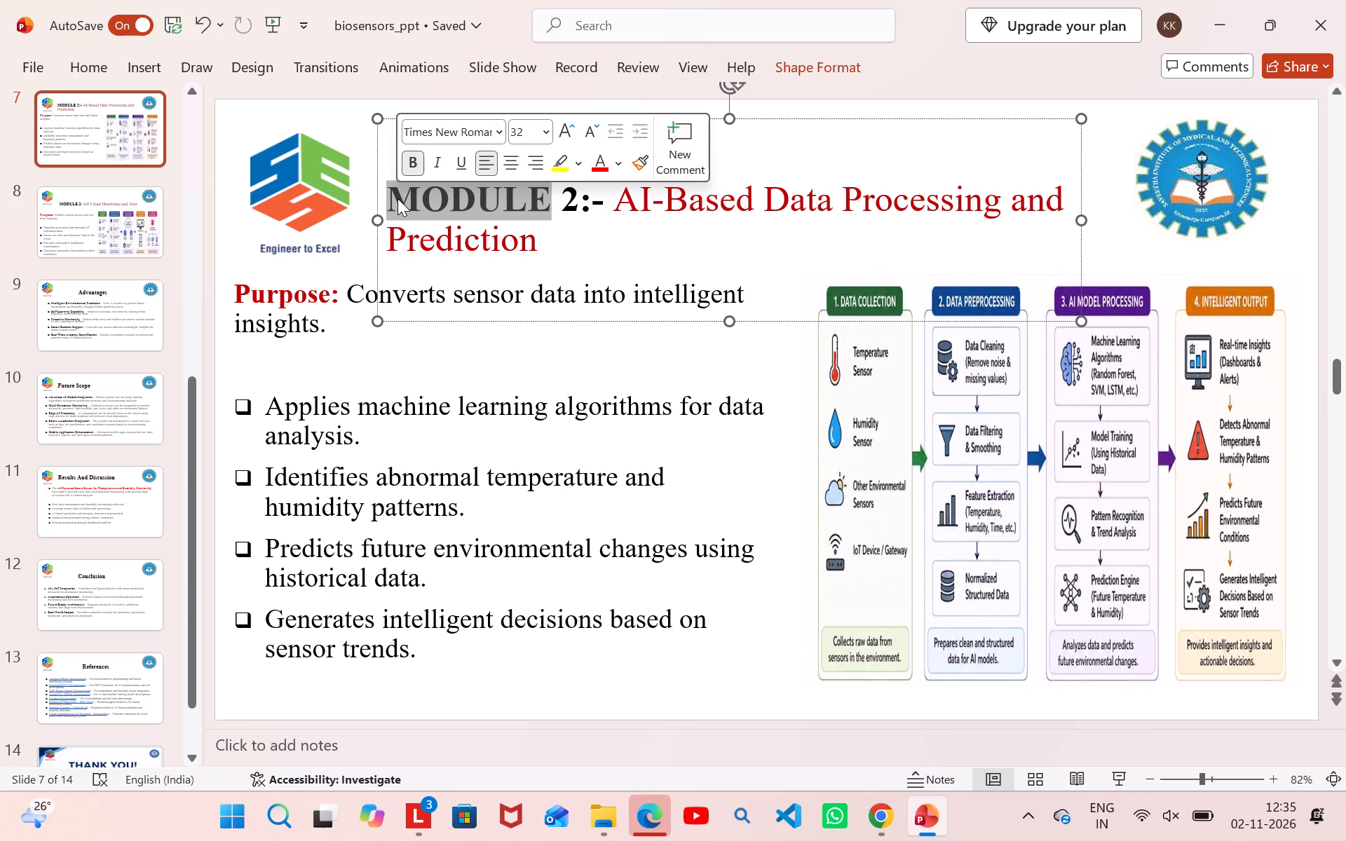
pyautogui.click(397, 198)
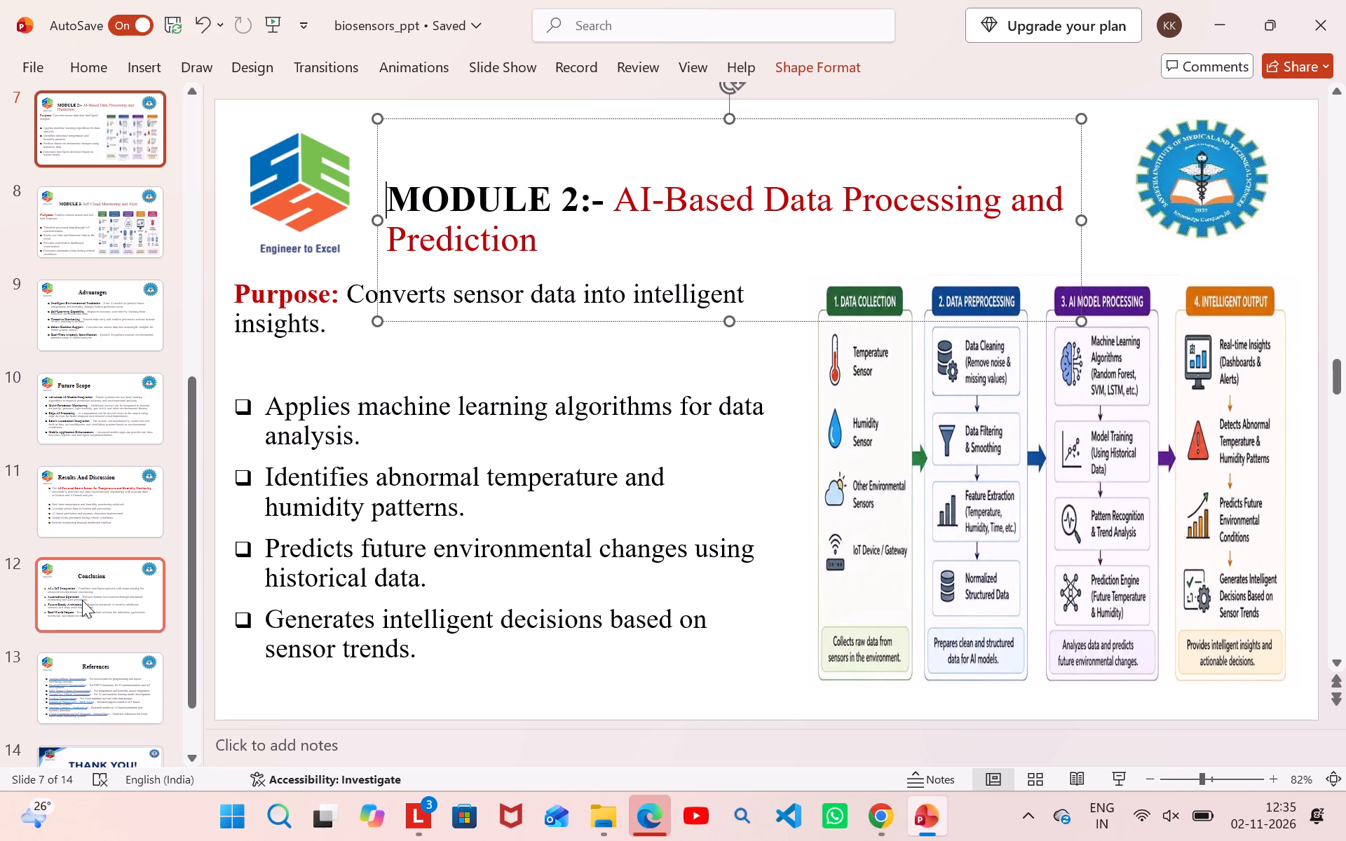
# Review the layout and bullets of the Results And Discussion, Conclusion and Advantages slides.
pyautogui.click(82, 600)
pyautogui.click(79, 526)
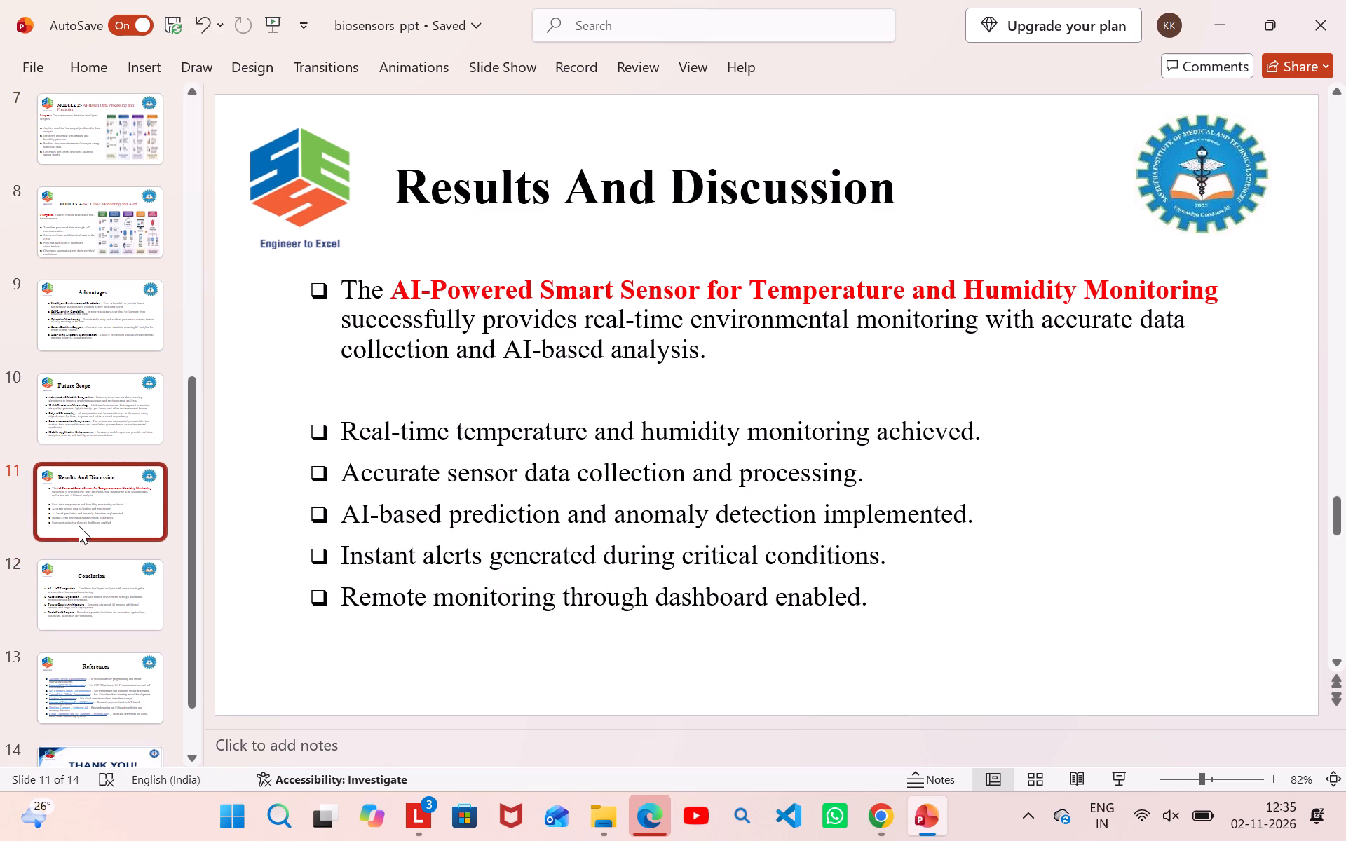
pyautogui.click(62, 621)
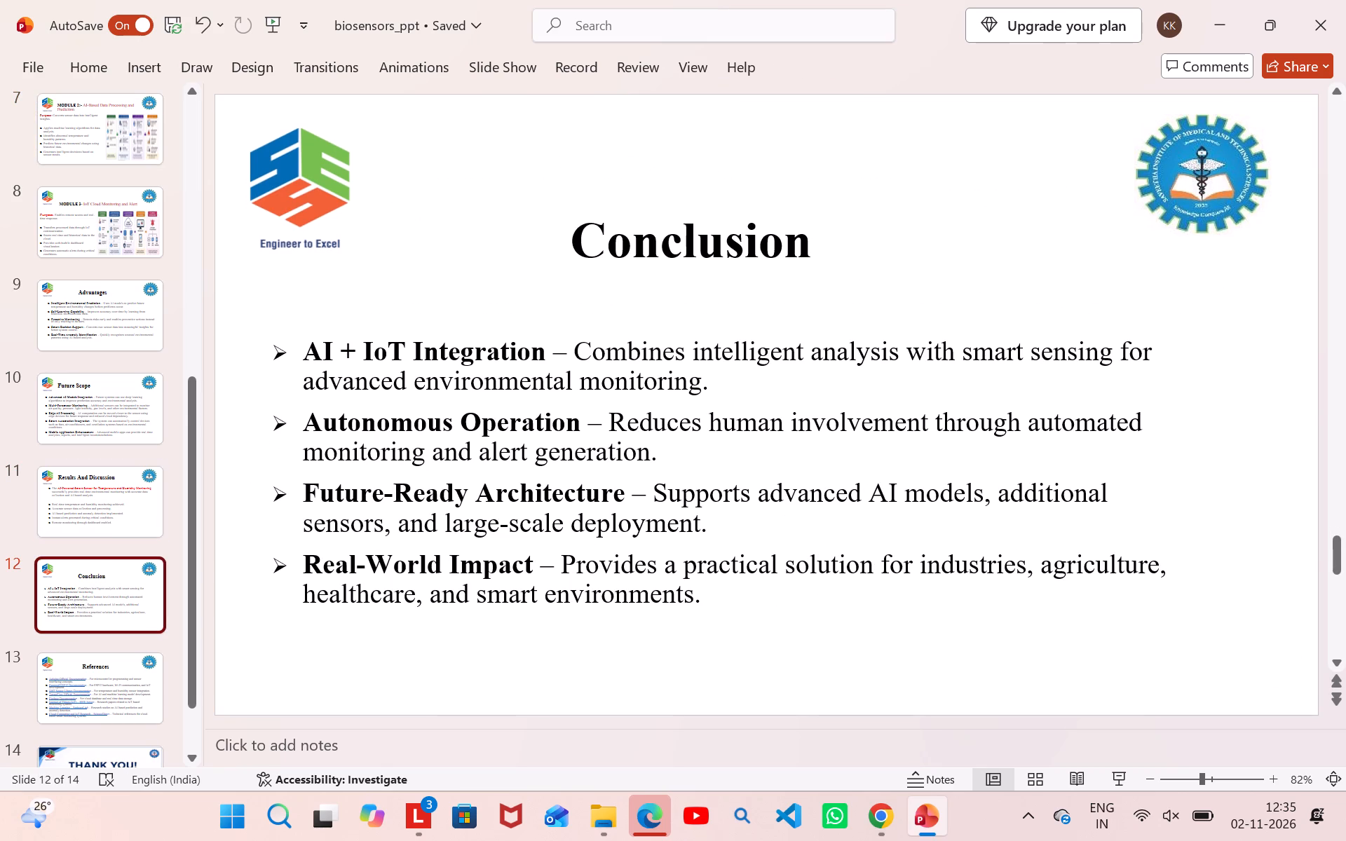
pyautogui.click(300, 349)
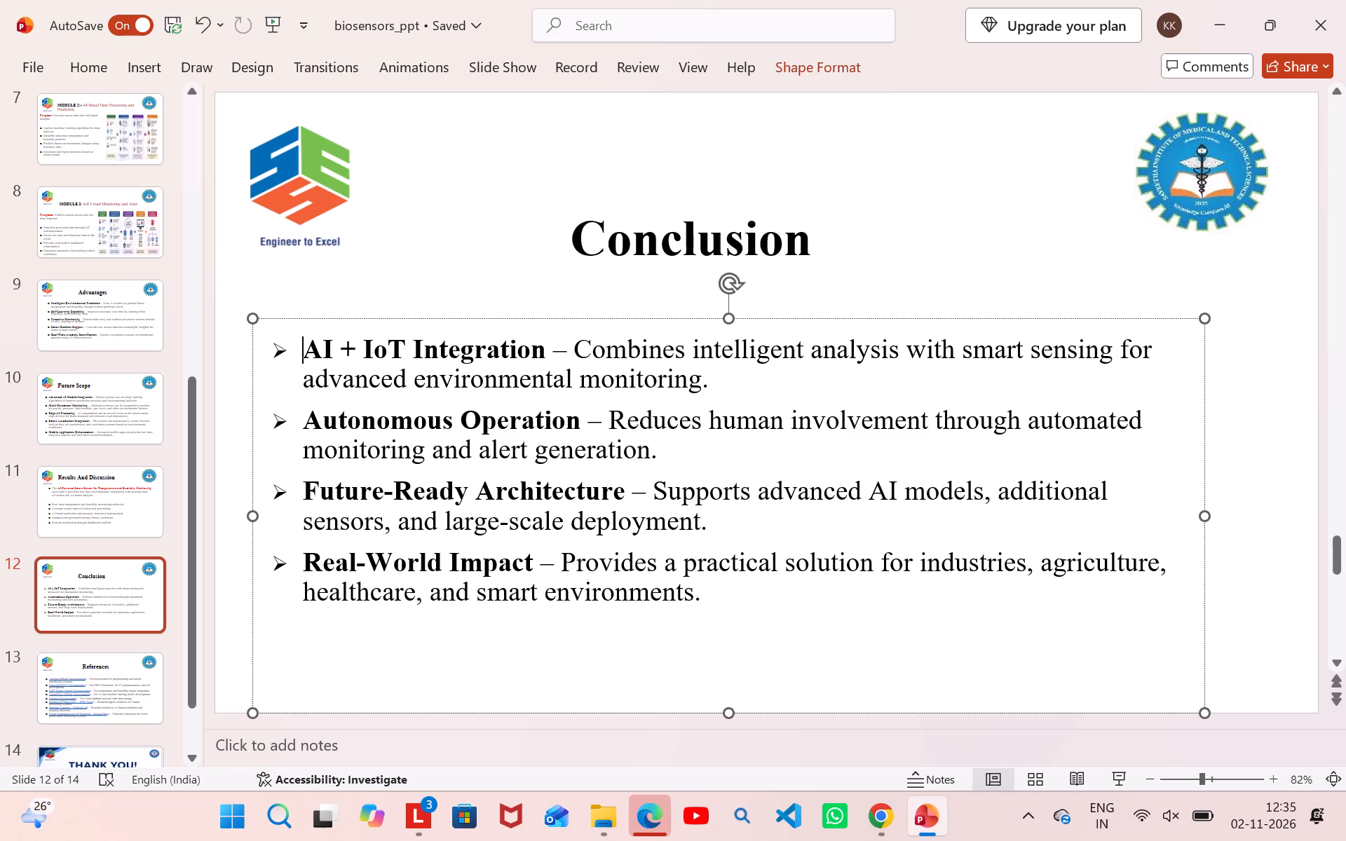
pyautogui.click(73, 334)
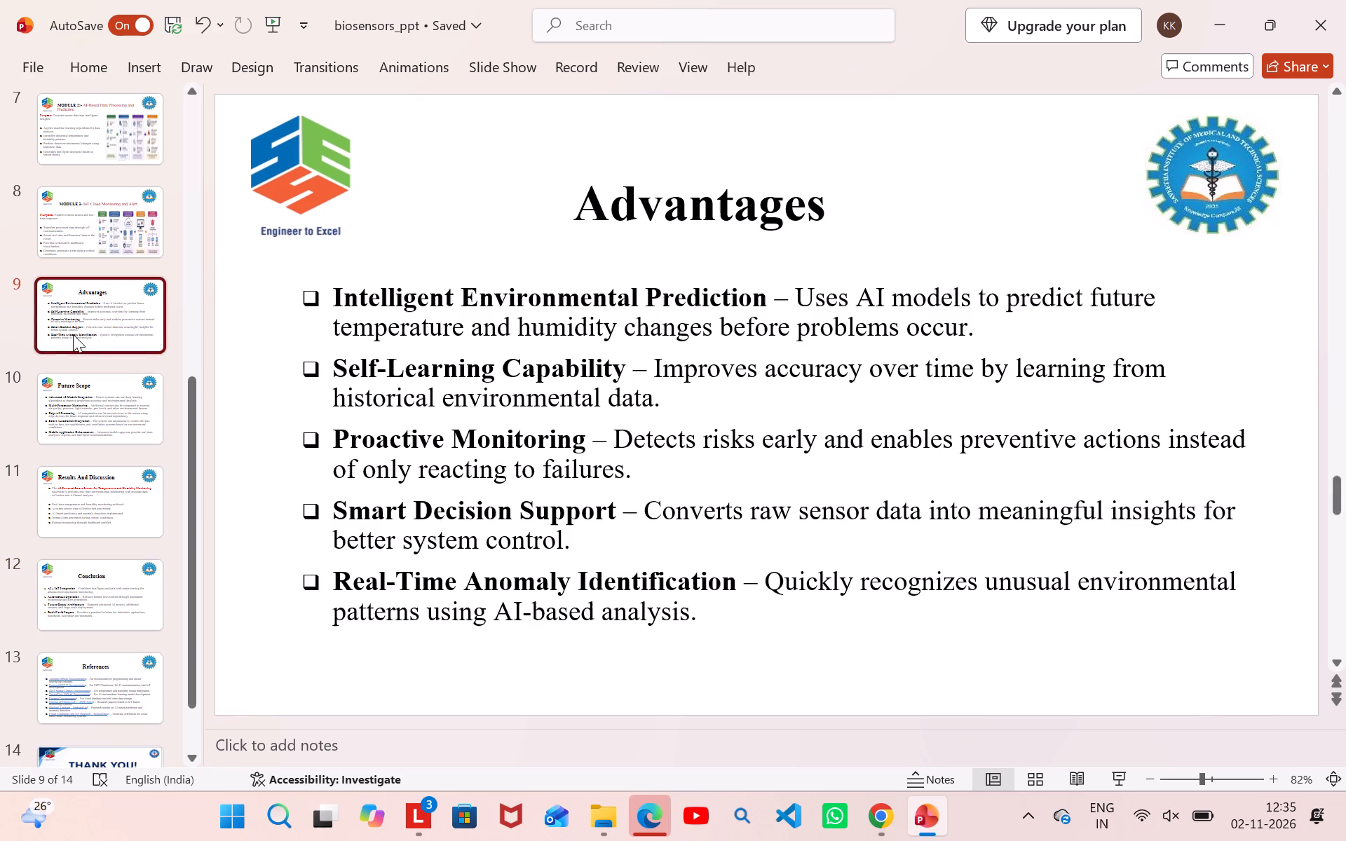
pyautogui.scroll(1, 89, 201)
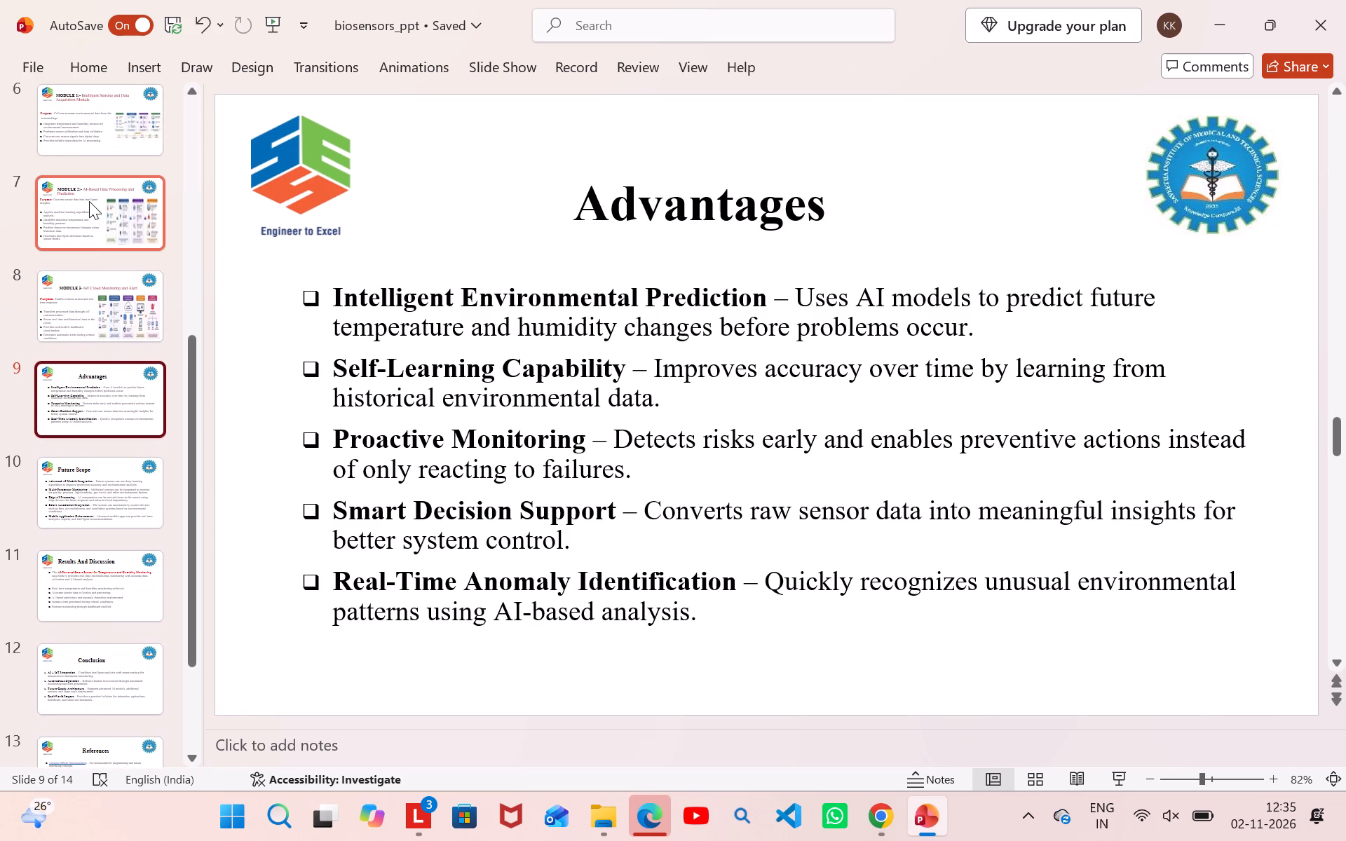
# On slide 6, narrow the MODULE 1 Purpose and bullet text box clear of the diagram and move it up towards the title.
pyautogui.click(100, 165)
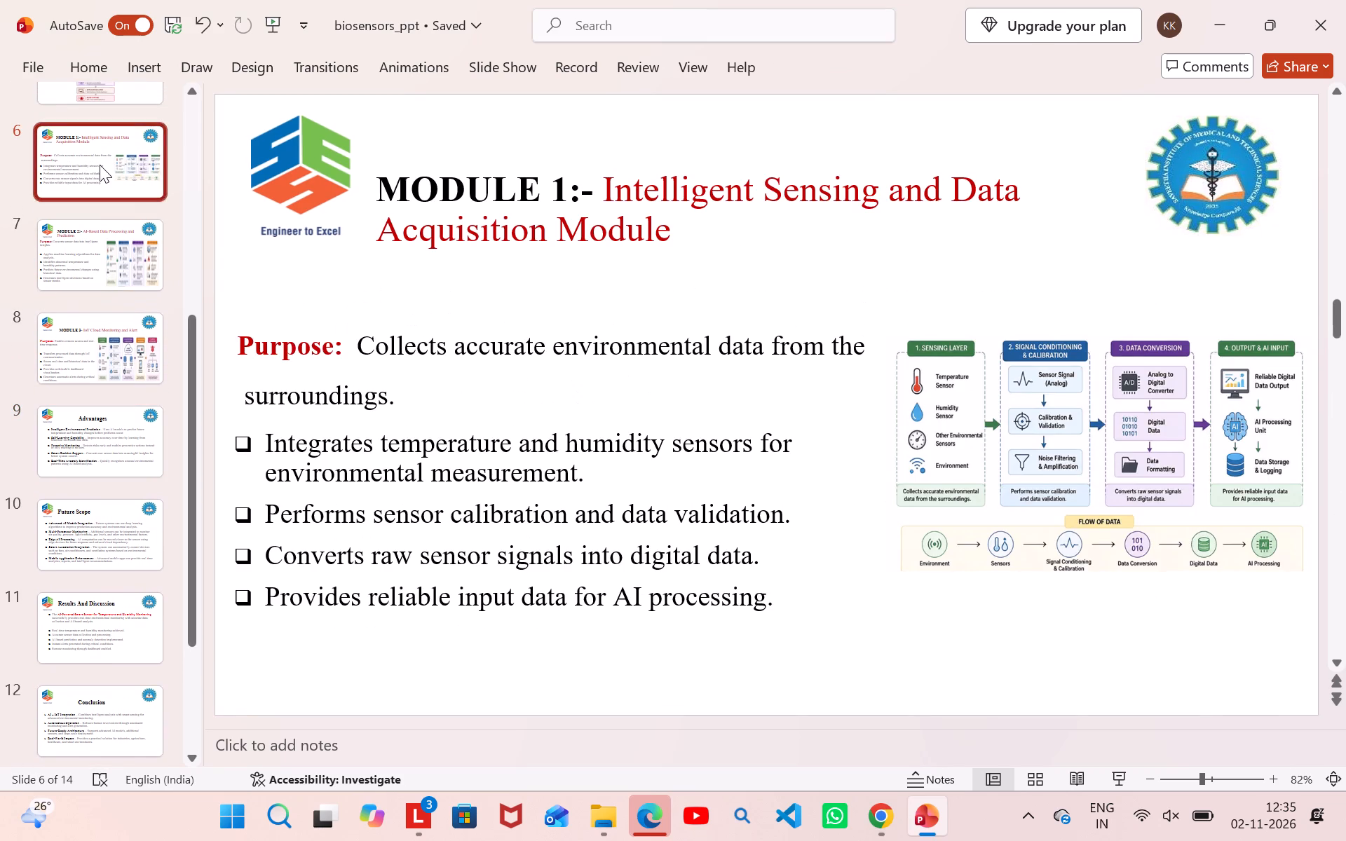
pyautogui.click(473, 357)
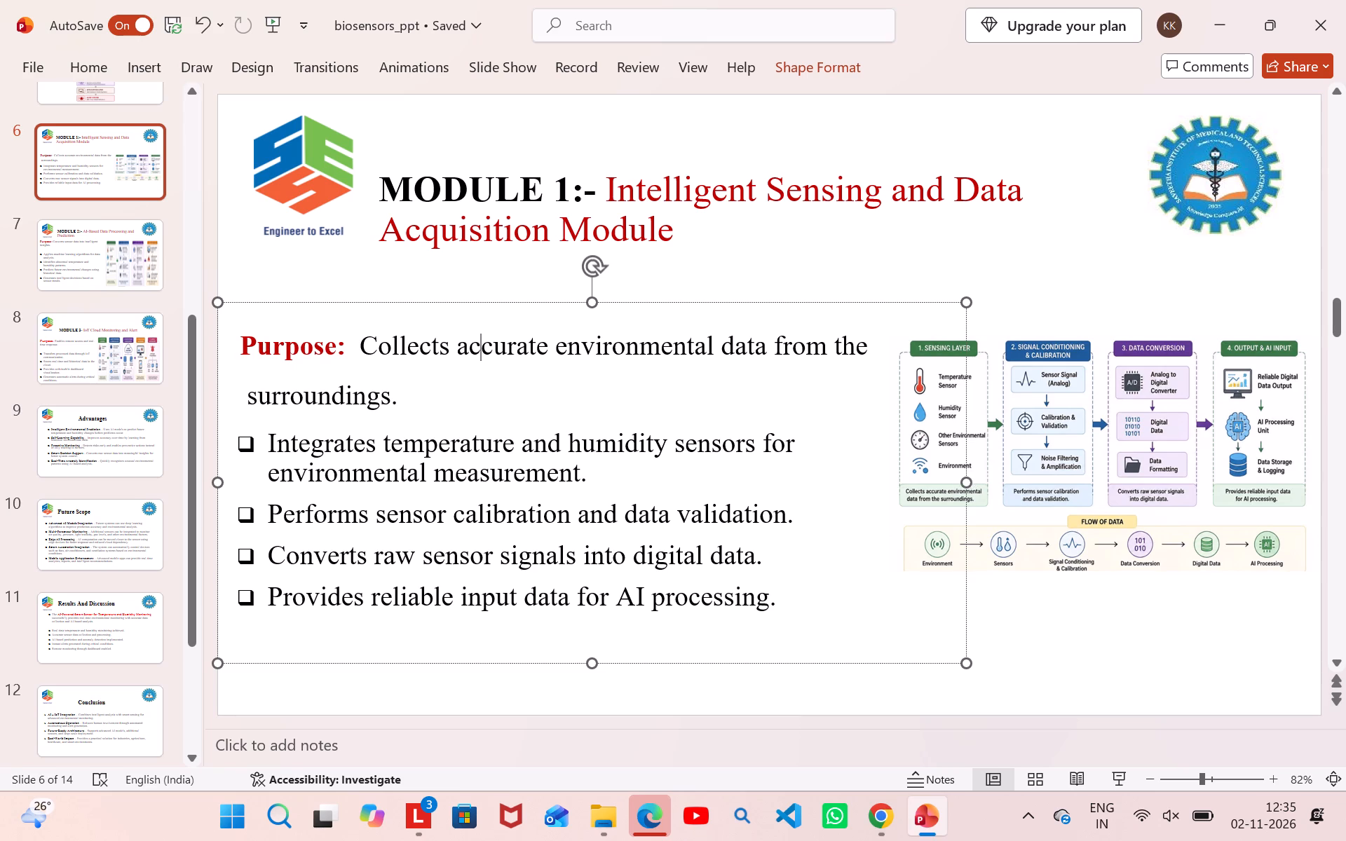
pyautogui.moveTo(964, 486); pyautogui.dragTo(773, 542)
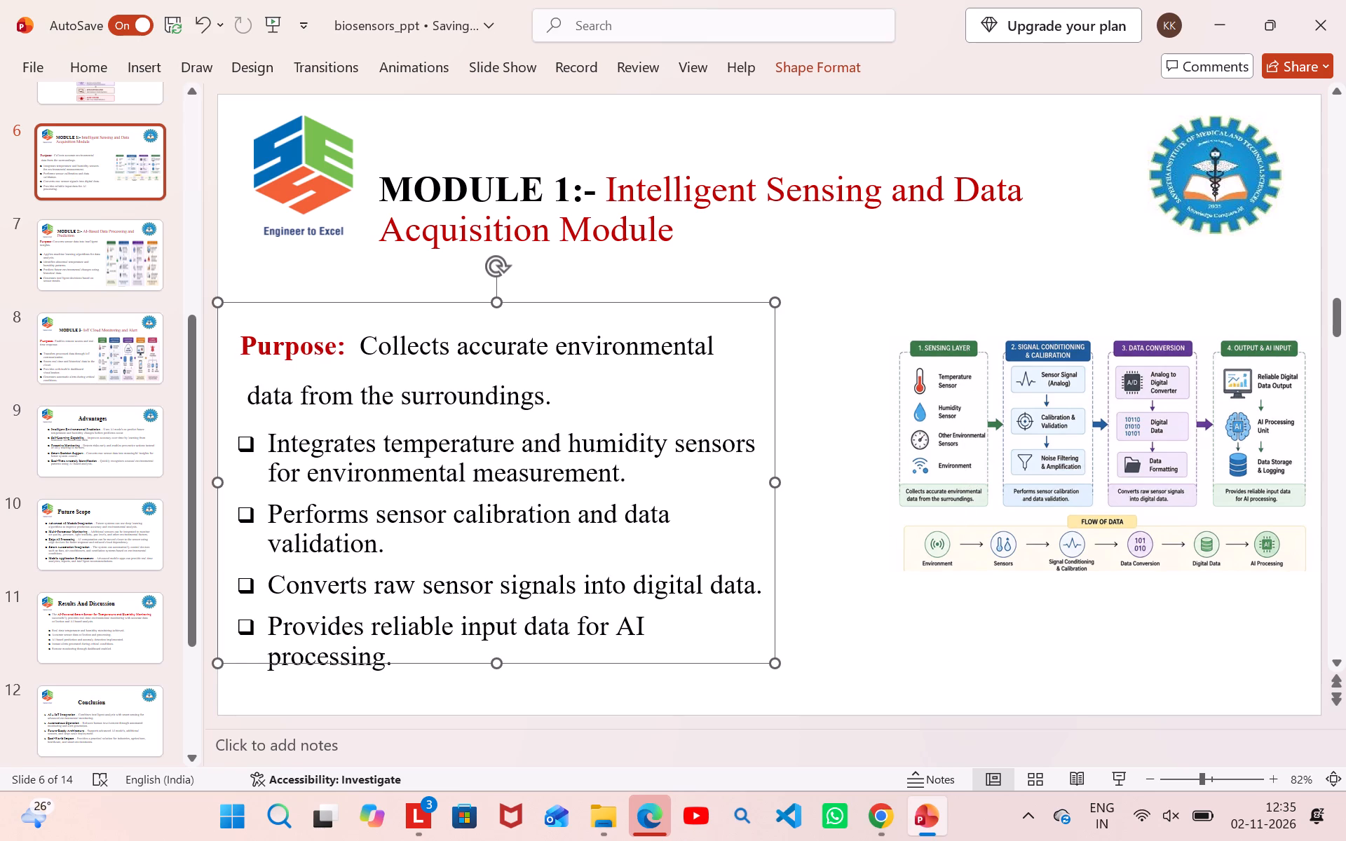
pyautogui.moveTo(540, 304); pyautogui.dragTo(544, 282)
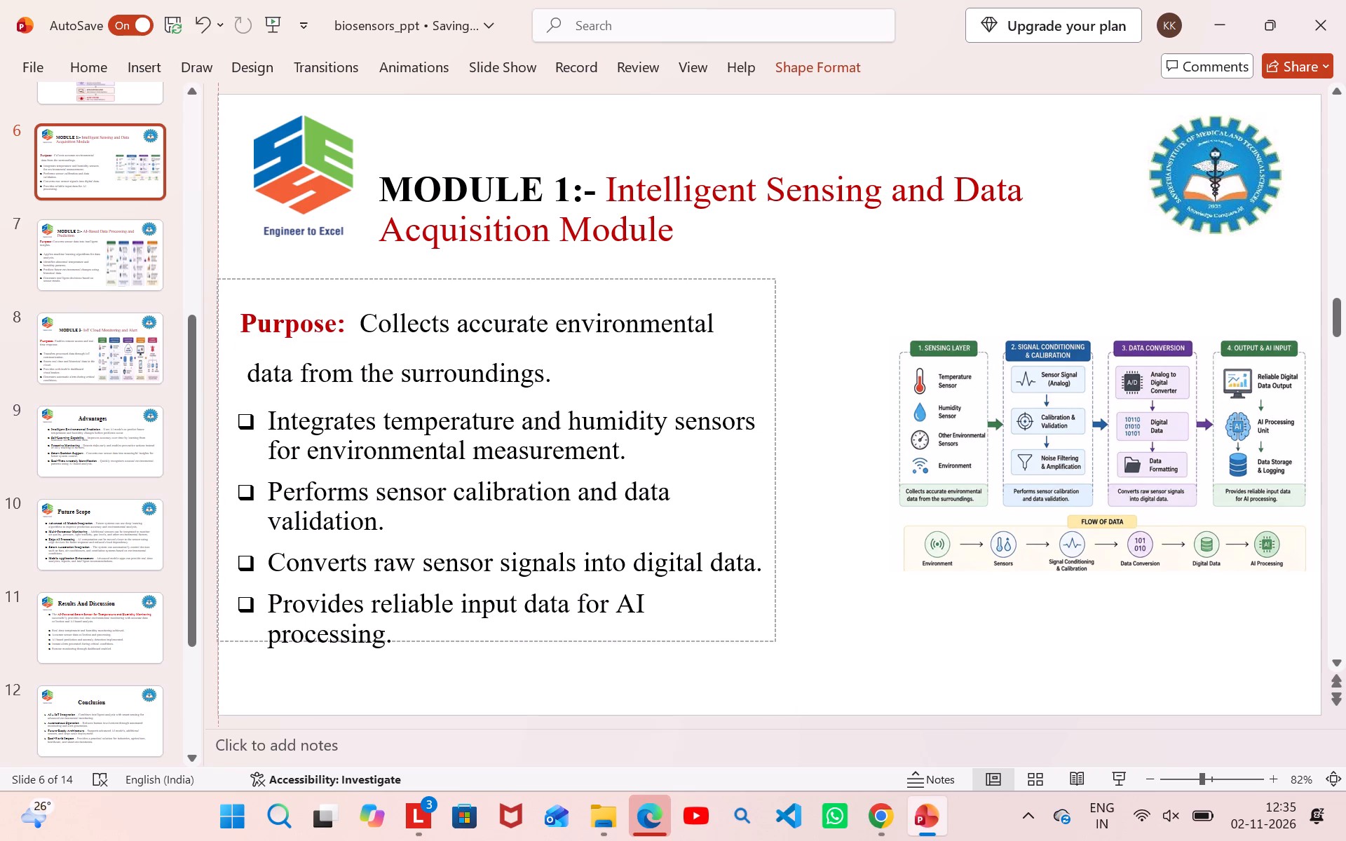
pyautogui.moveTo(544, 282); pyautogui.dragTo(544, 285)
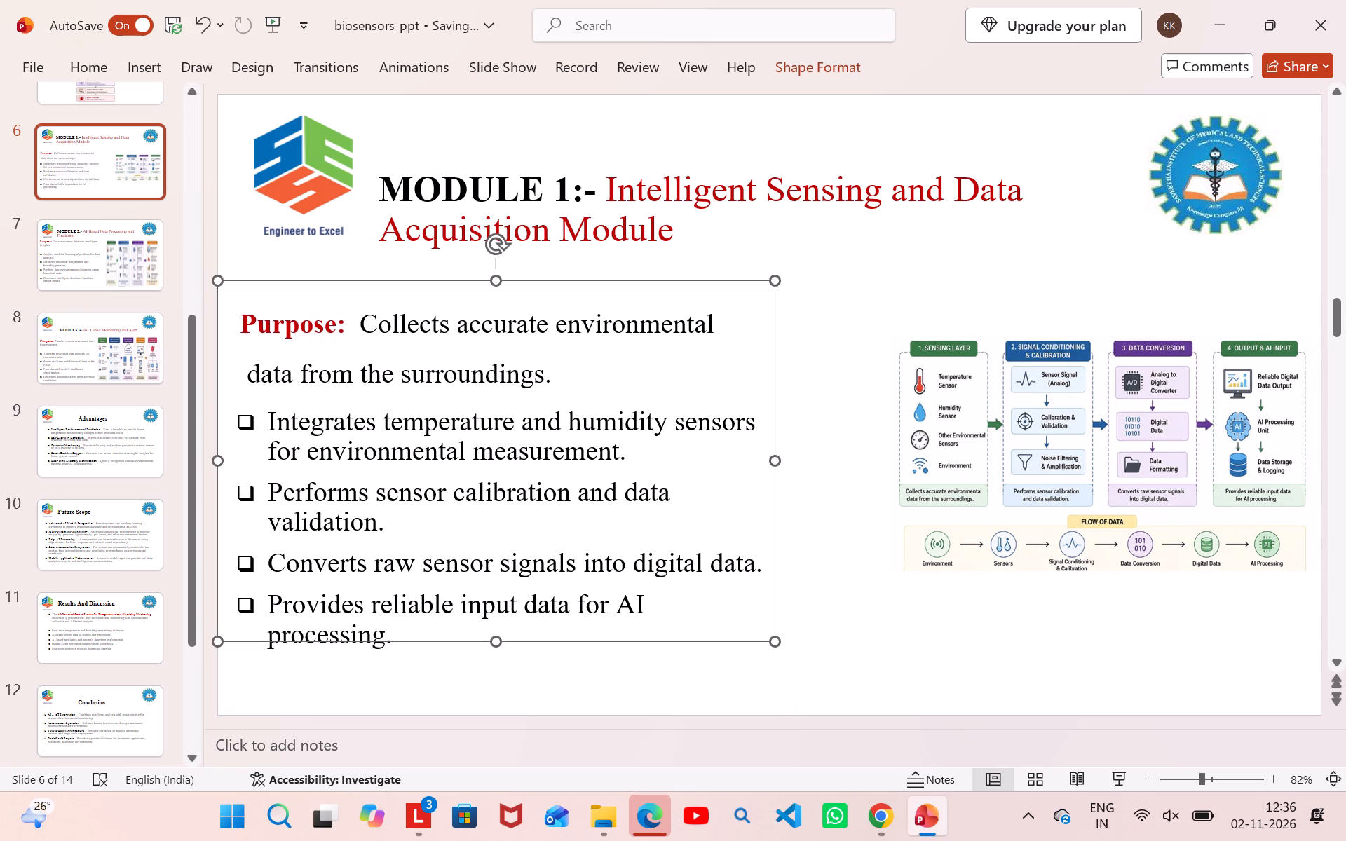
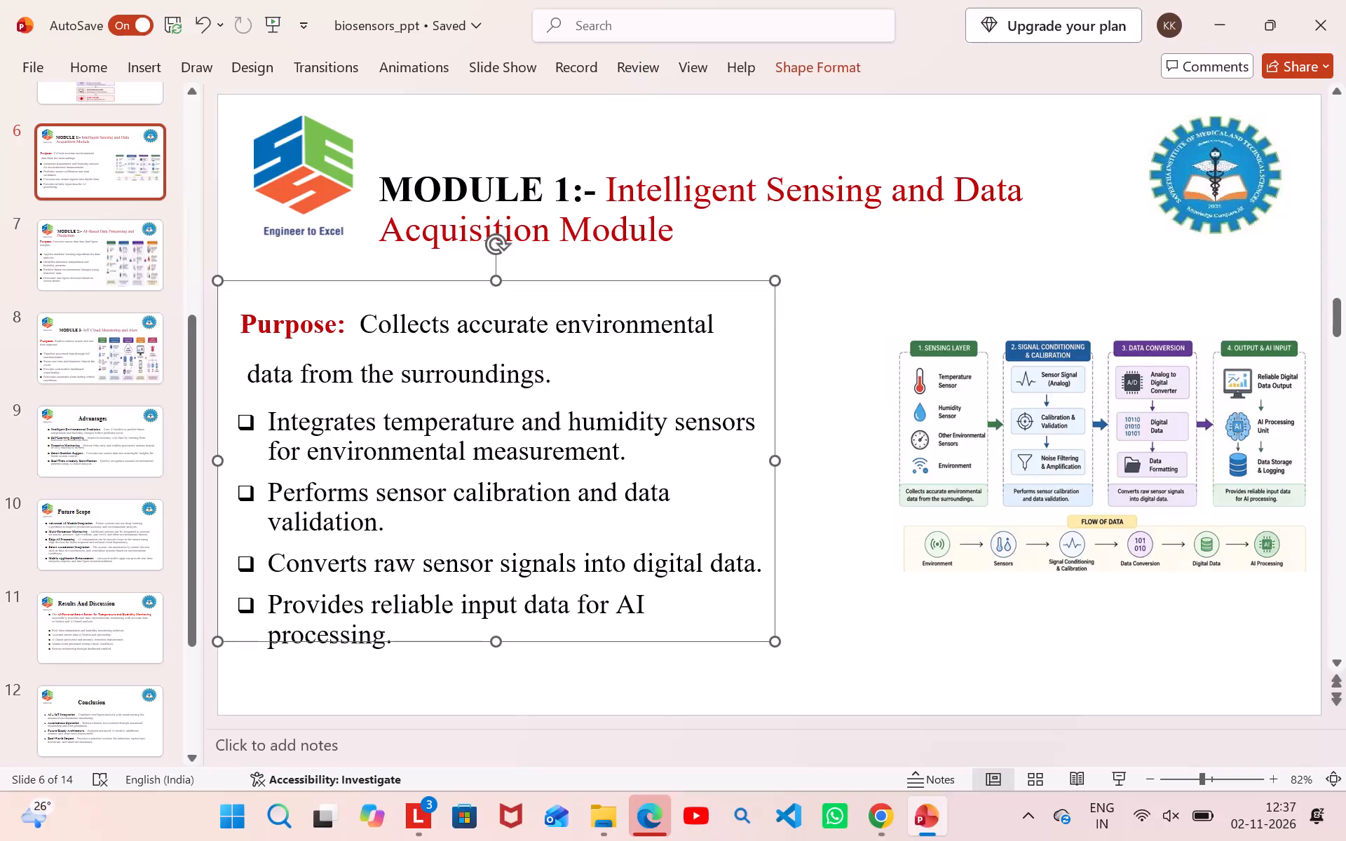
# Enlarge the MODULE 1 diagram to fill the space beside the bullet text, from just below the title nearly to the slide's bottom.
pyautogui.click(1056, 435)
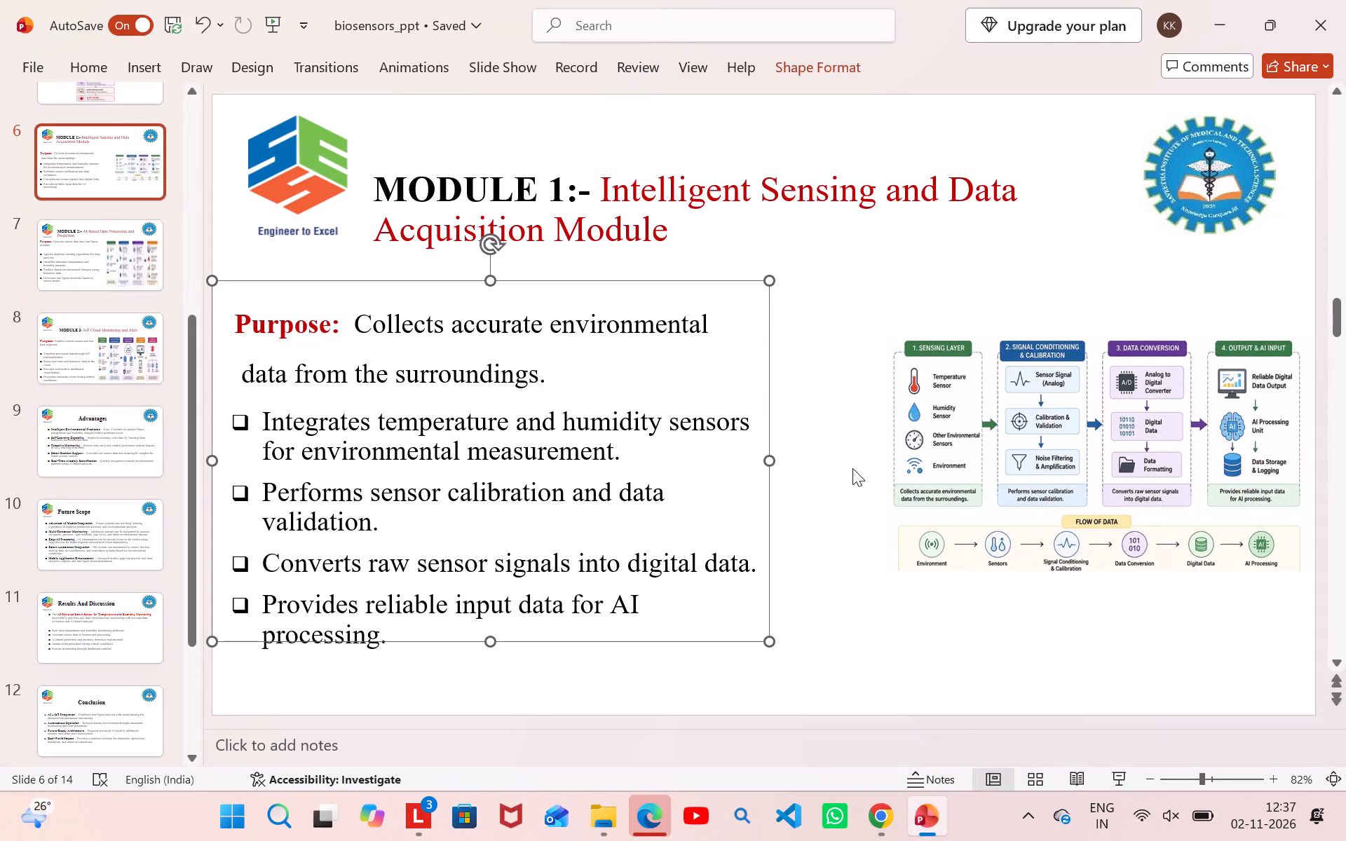
pyautogui.moveTo(882, 453); pyautogui.dragTo(849, 450)
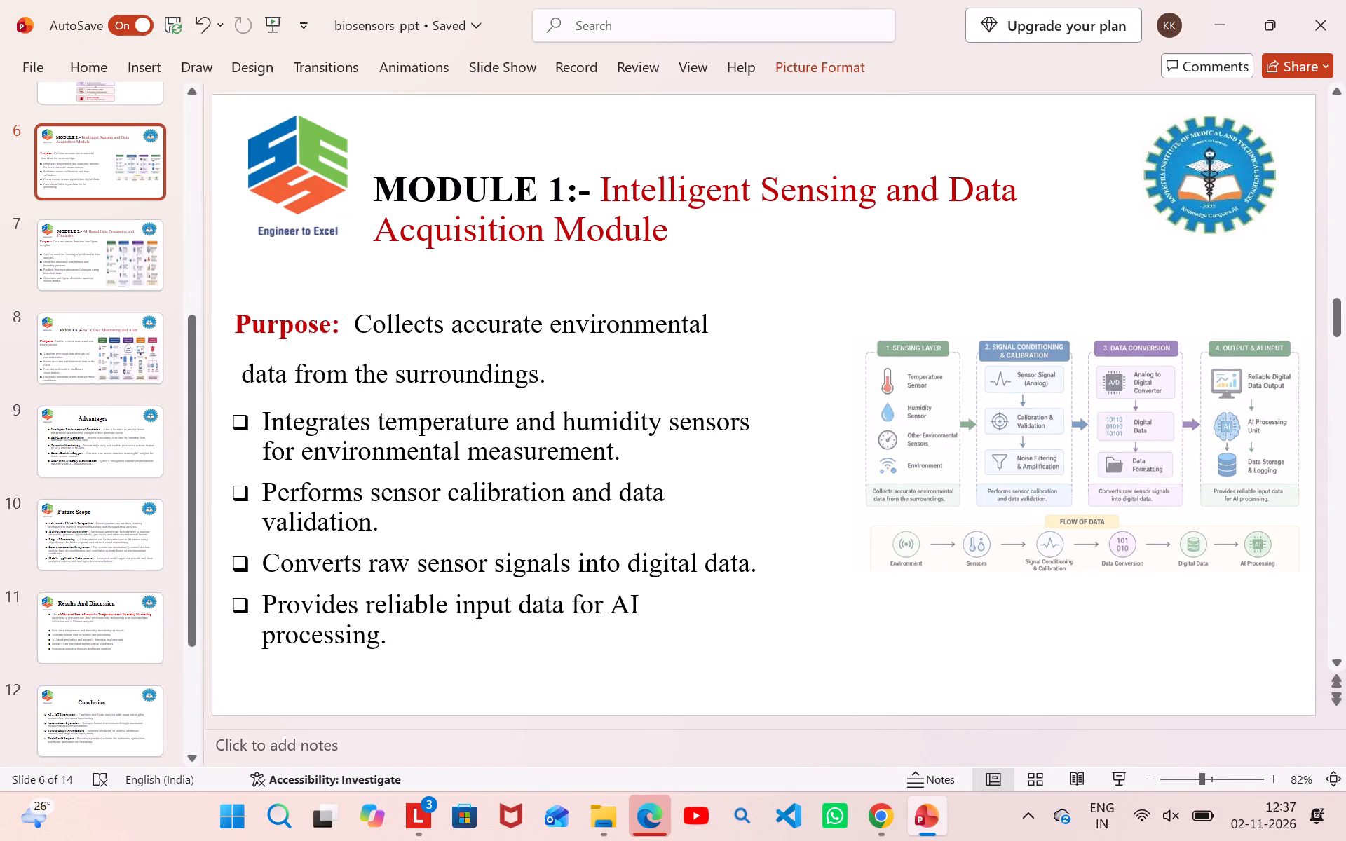
pyautogui.moveTo(849, 450); pyautogui.dragTo(790, 471)
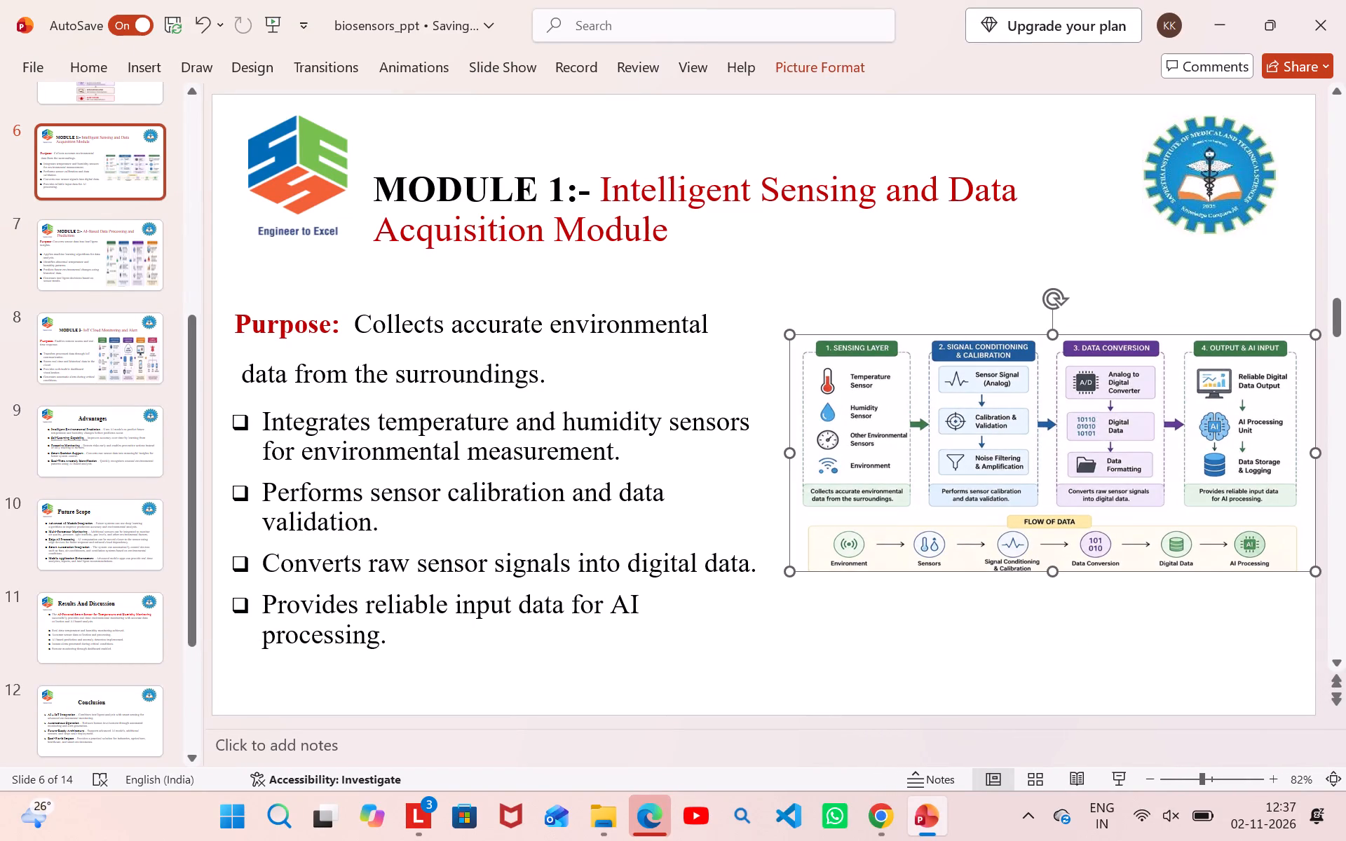
pyautogui.moveTo(1054, 568); pyautogui.dragTo(1044, 675)
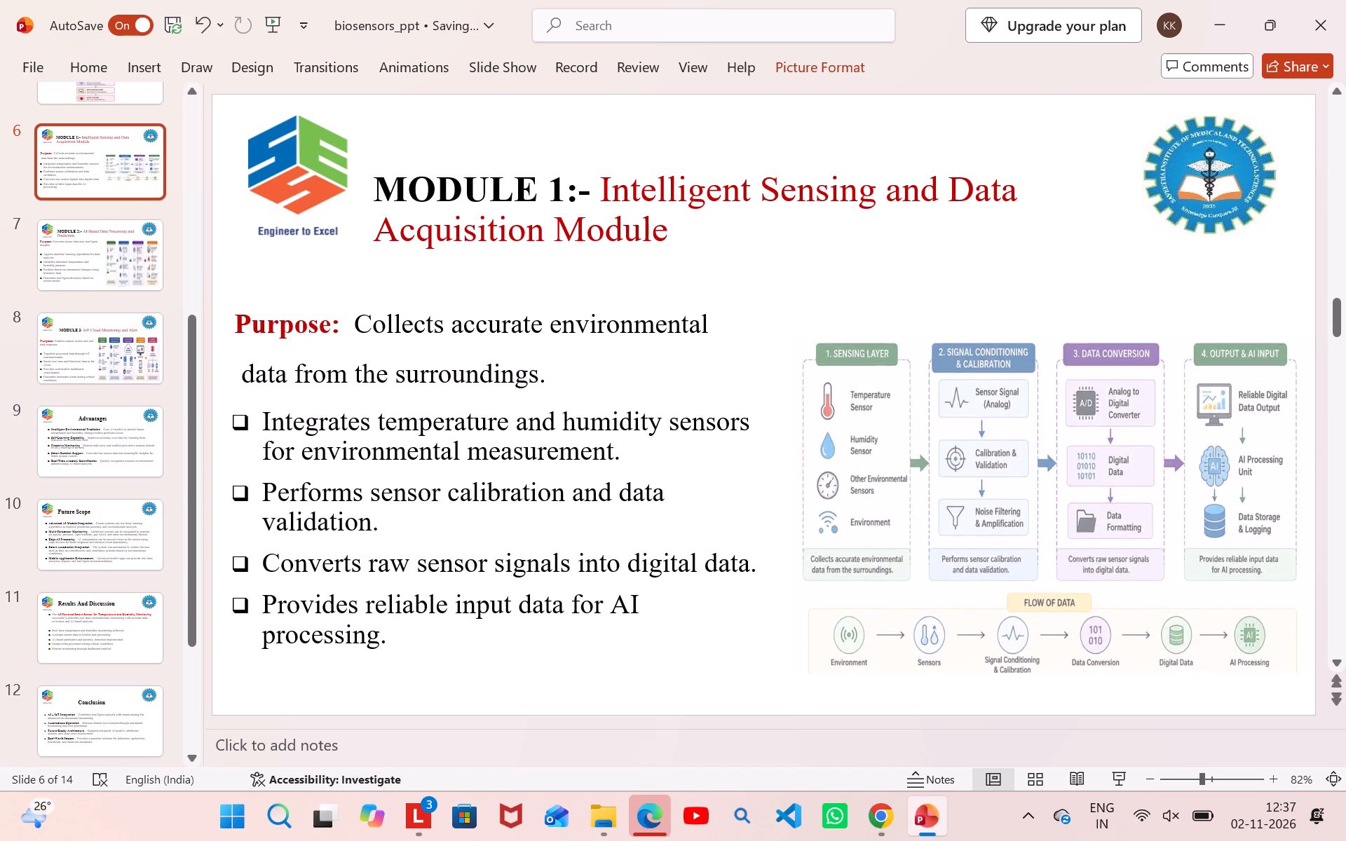
pyautogui.moveTo(1044, 675); pyautogui.dragTo(1041, 676)
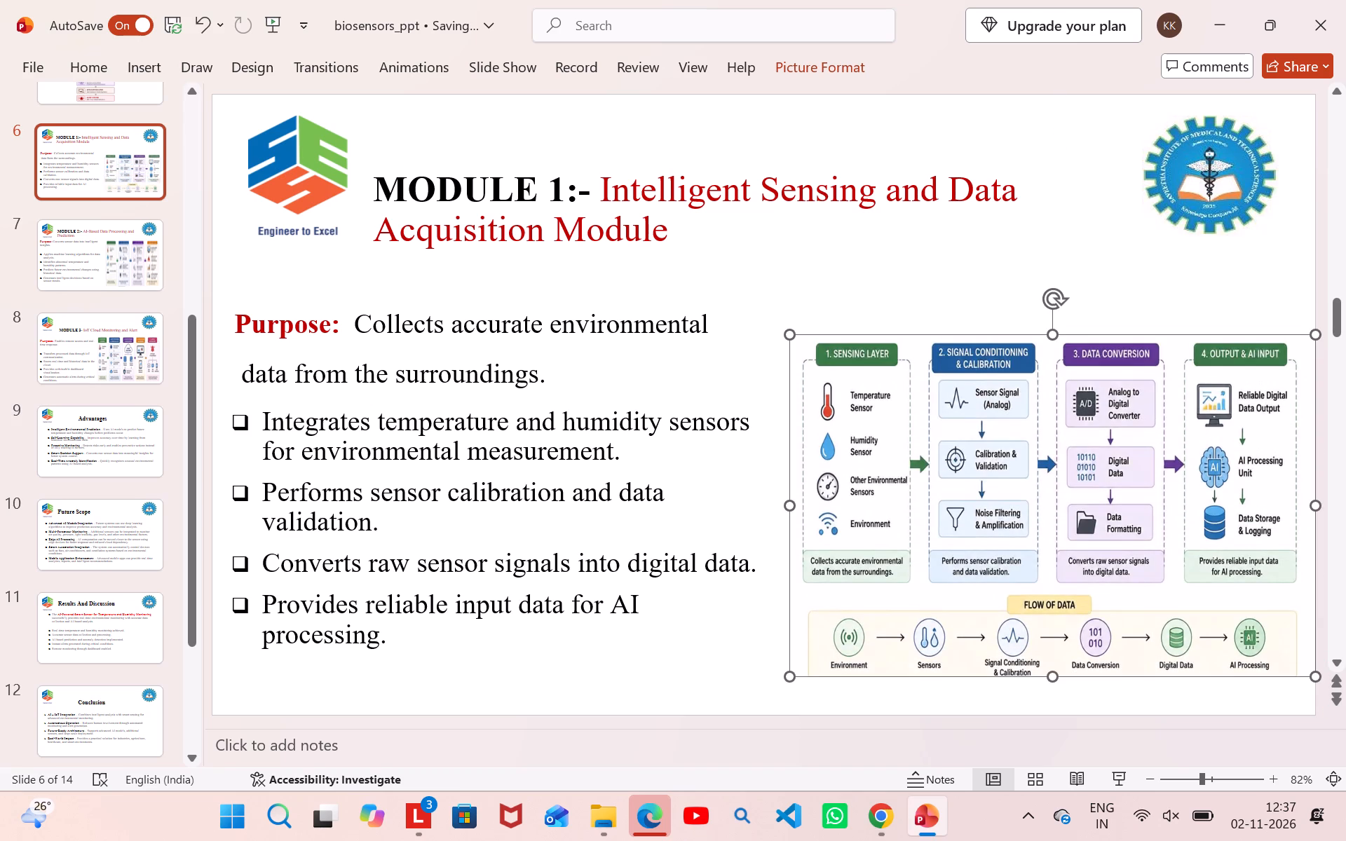
pyautogui.moveTo(1049, 329); pyautogui.dragTo(1049, 306)
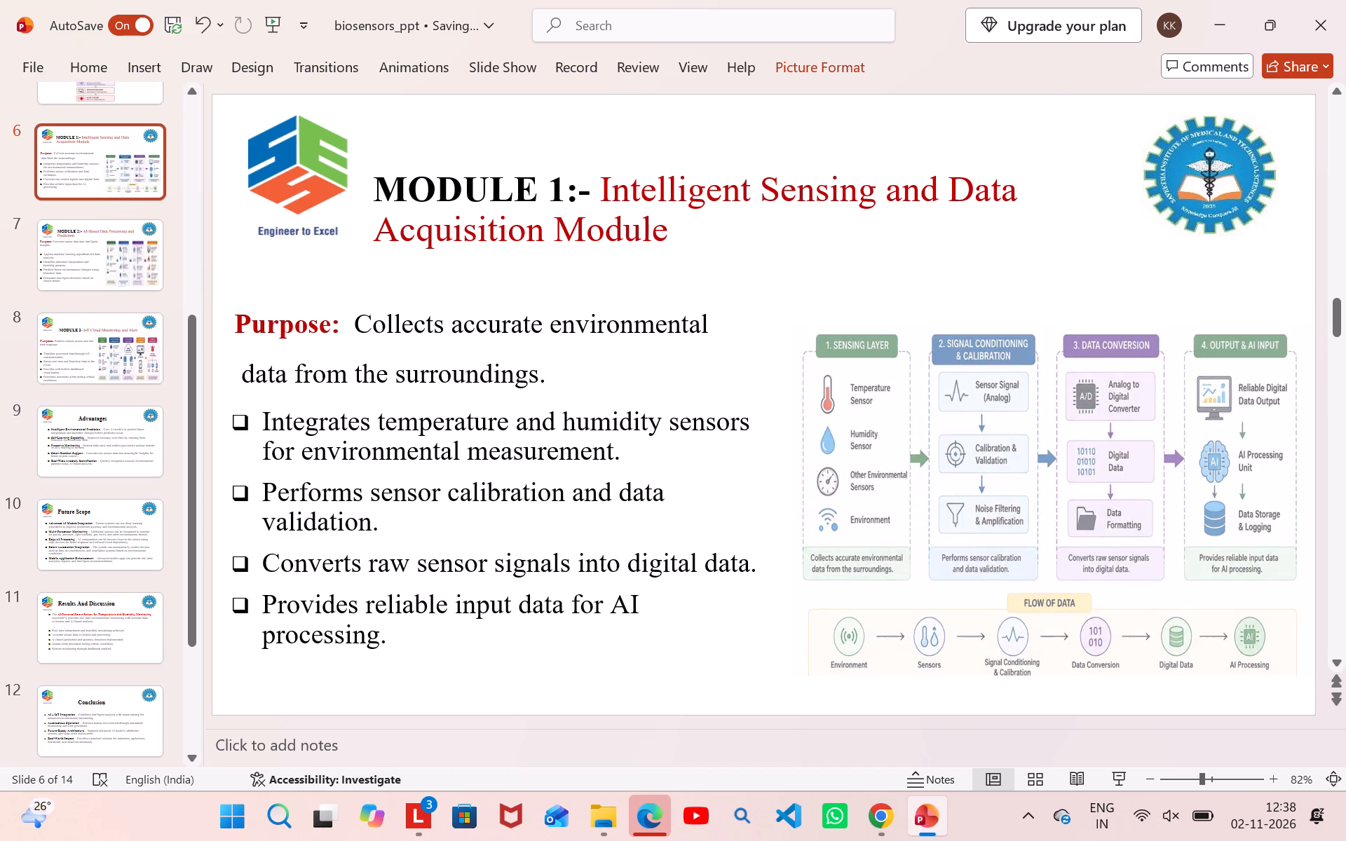
pyautogui.moveTo(1049, 306); pyautogui.dragTo(1039, 275)
pyautogui.moveTo(1047, 399); pyautogui.dragTo(1039, 392)
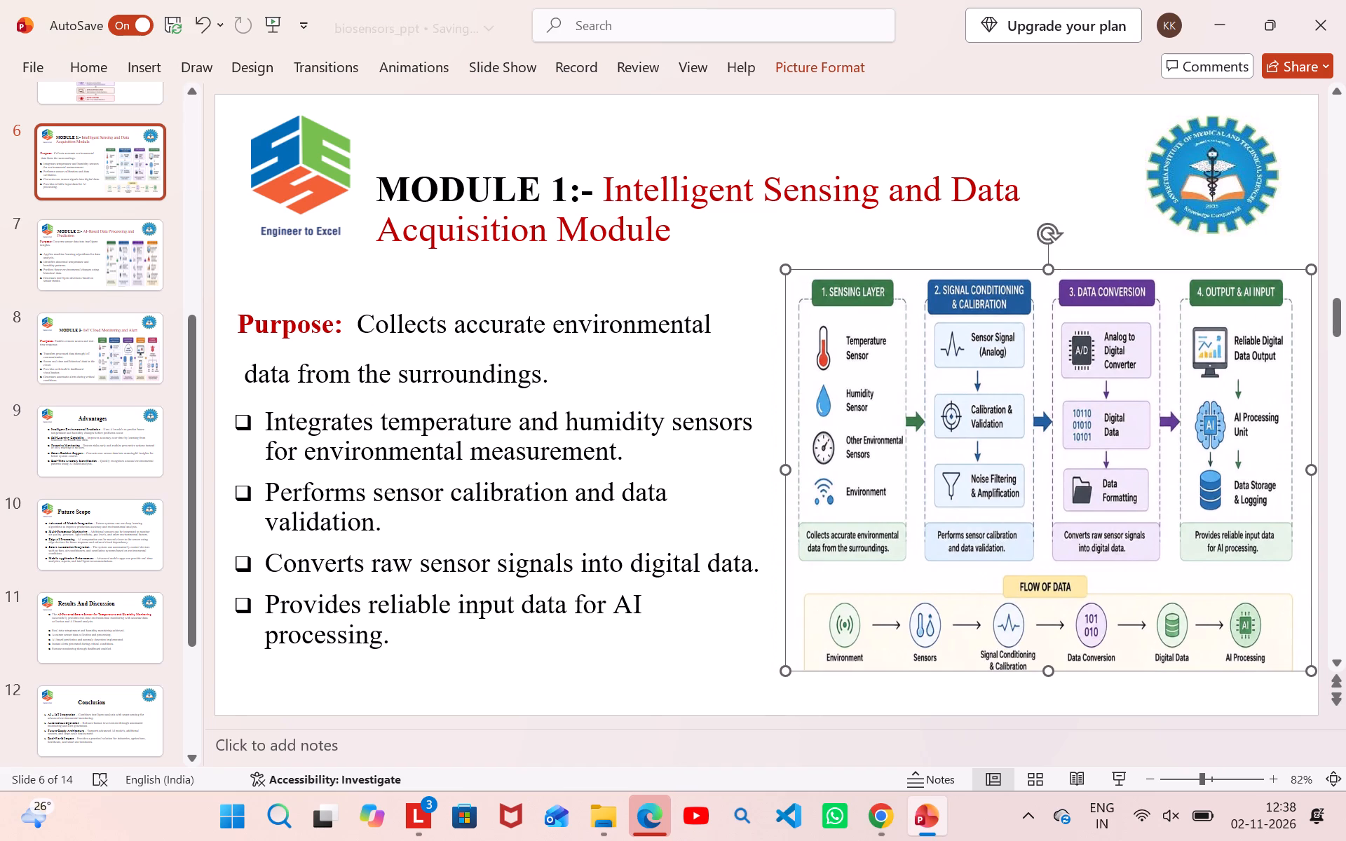
pyautogui.click(734, 417)
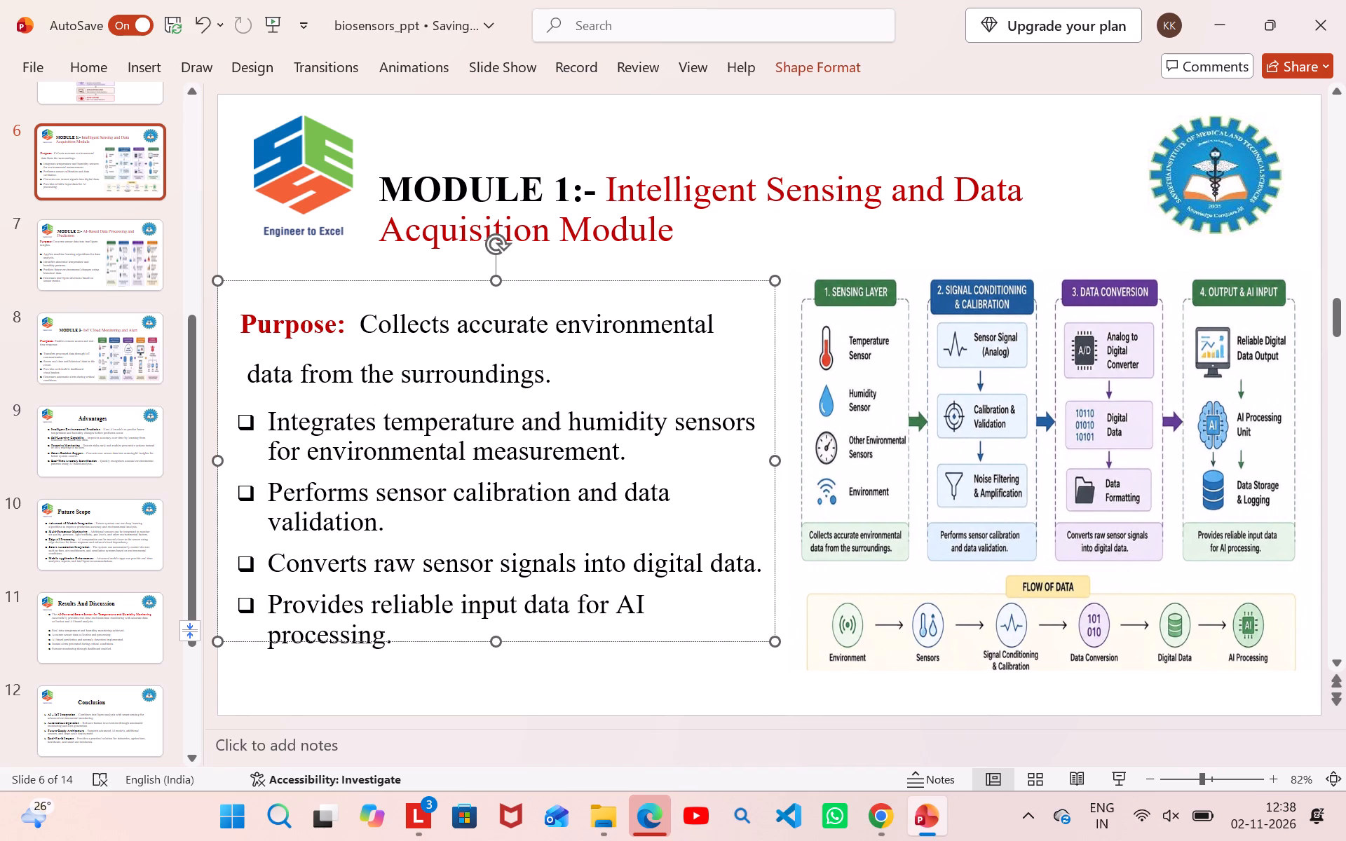